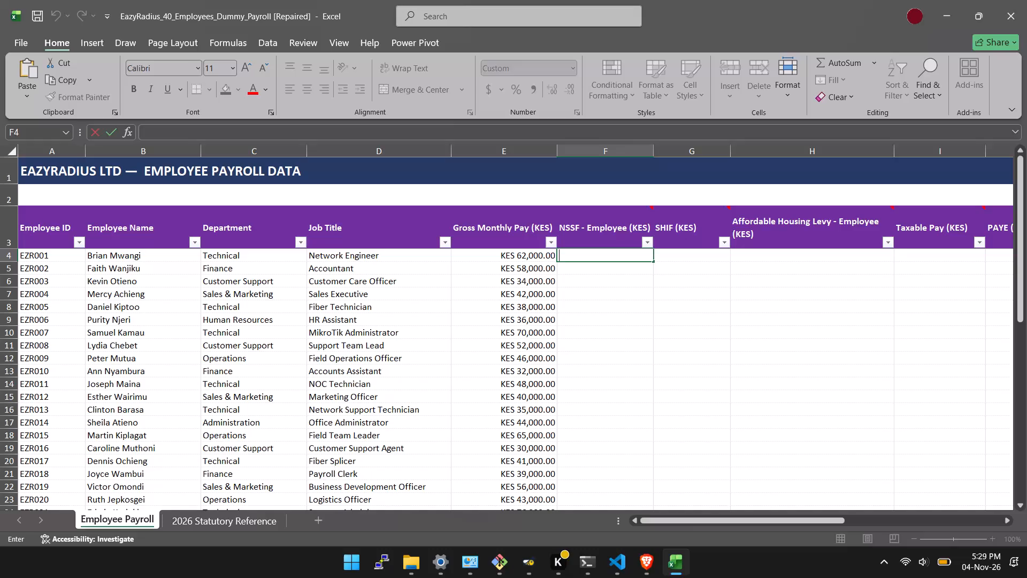
In F4, calculate the first employee's NSSF contribution as 6% of gross pay with the formula =SUM(0.06*E4).
key("BackSpace")
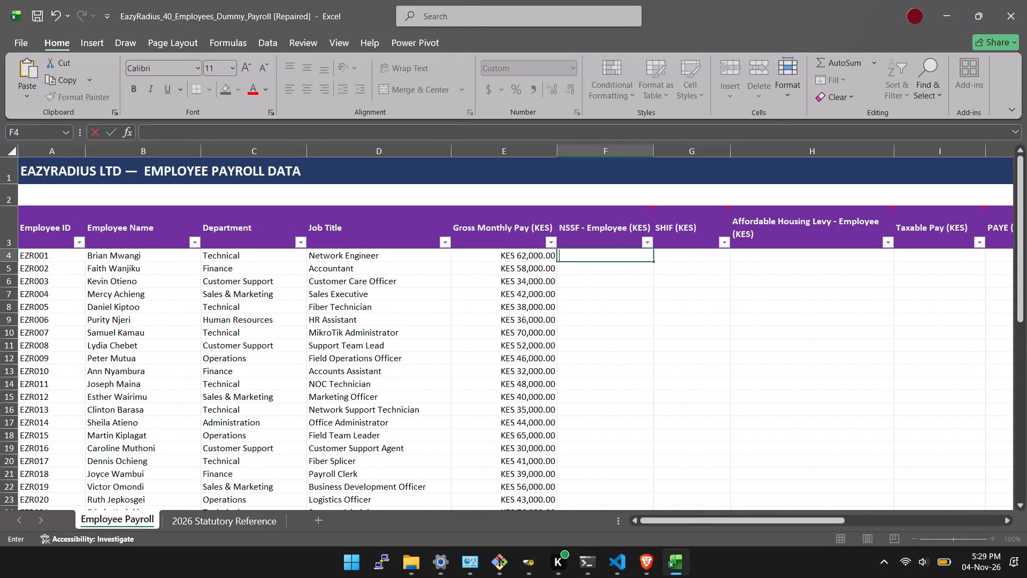
type("=sum")
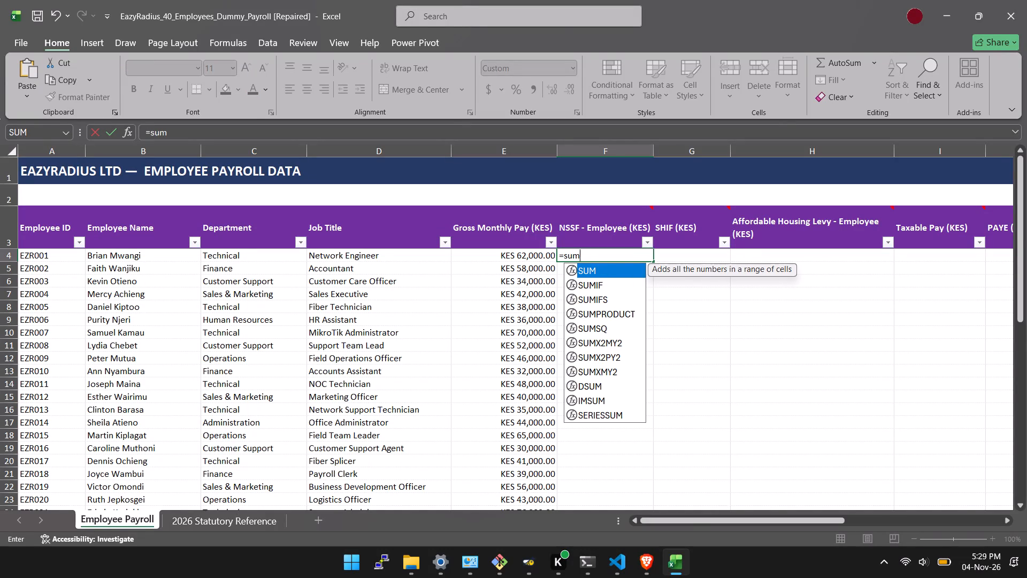
key("shift+parenleft")
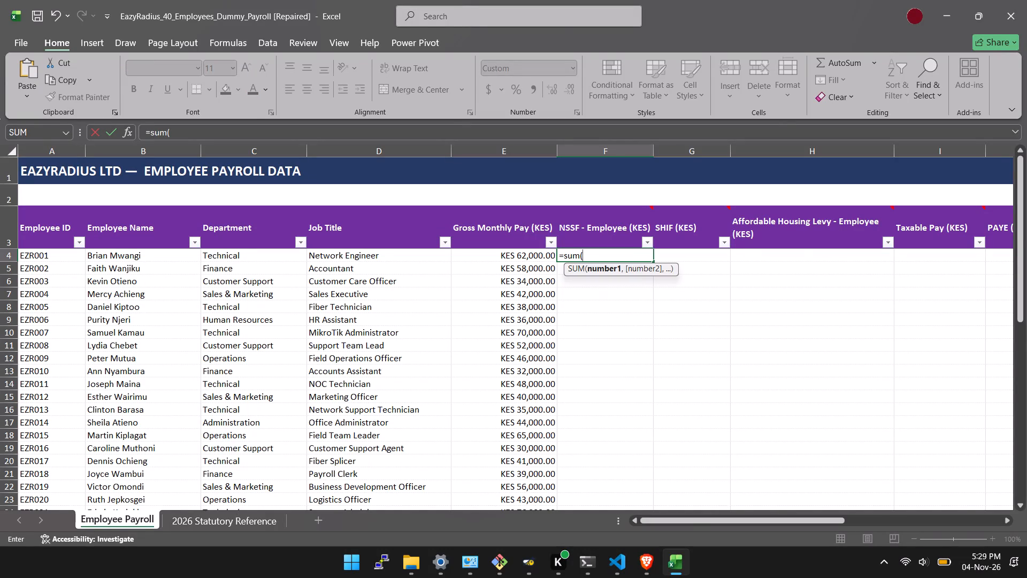
type("0.0")
key("6")
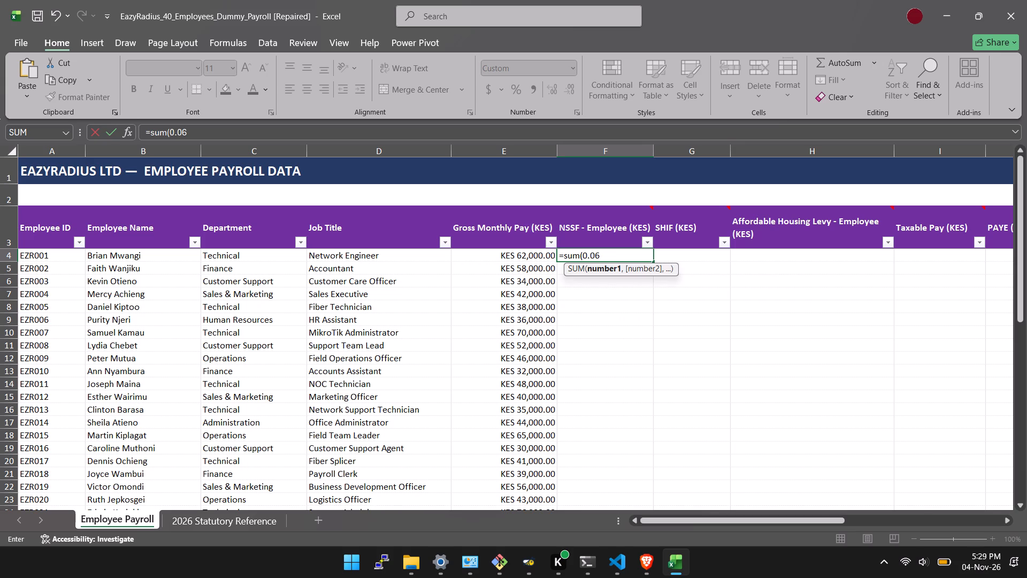
key("shift+asterisk")
left_click(519, 257)
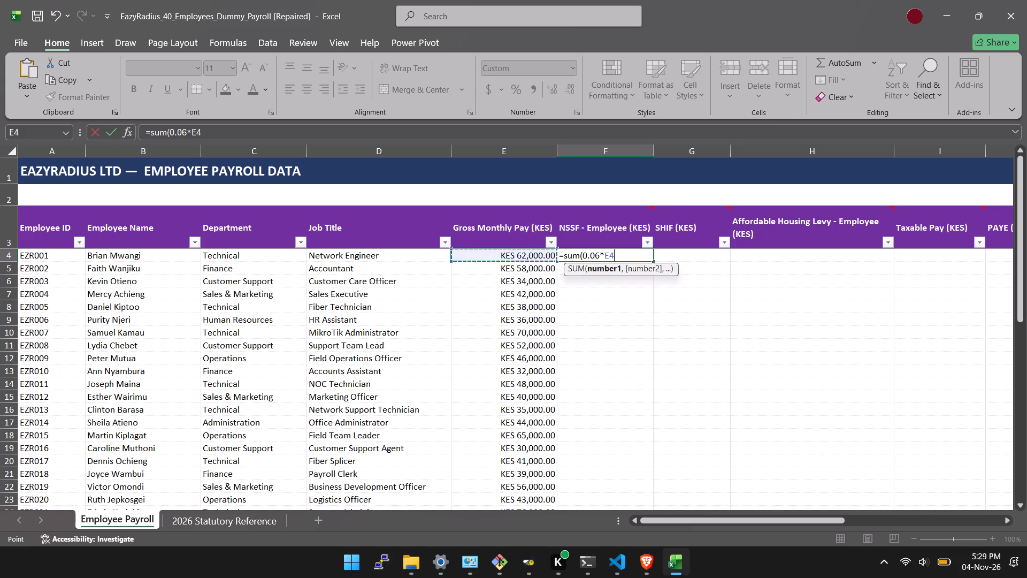
key("shift+parenright")
key("Return")
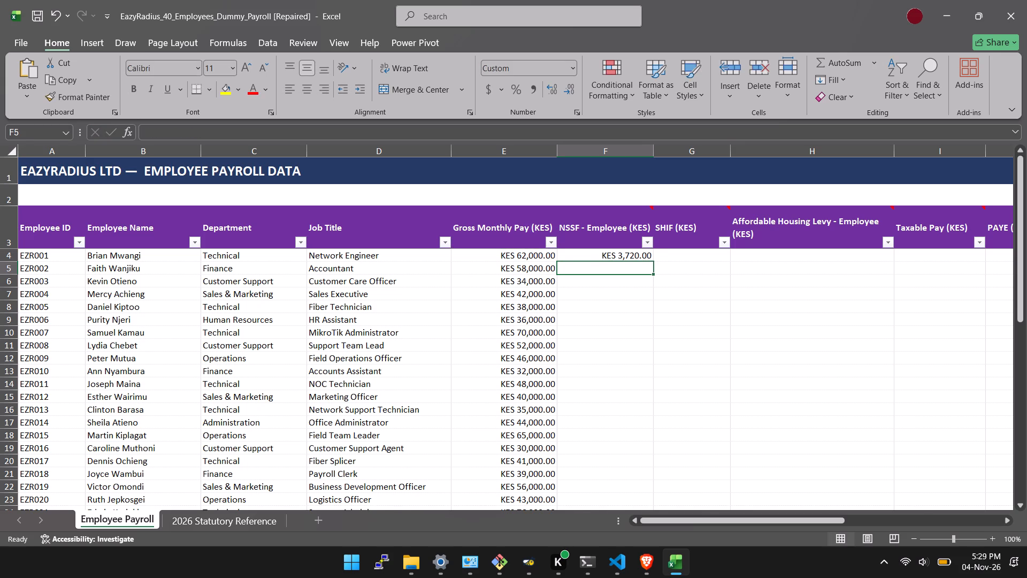
Check the SHIF rate in the ChatGPT browser page, then calculate the first employee's SHIF in G4 with =SUM(0.0275*E4).
left_click(633, 256)
left_click(674, 253)
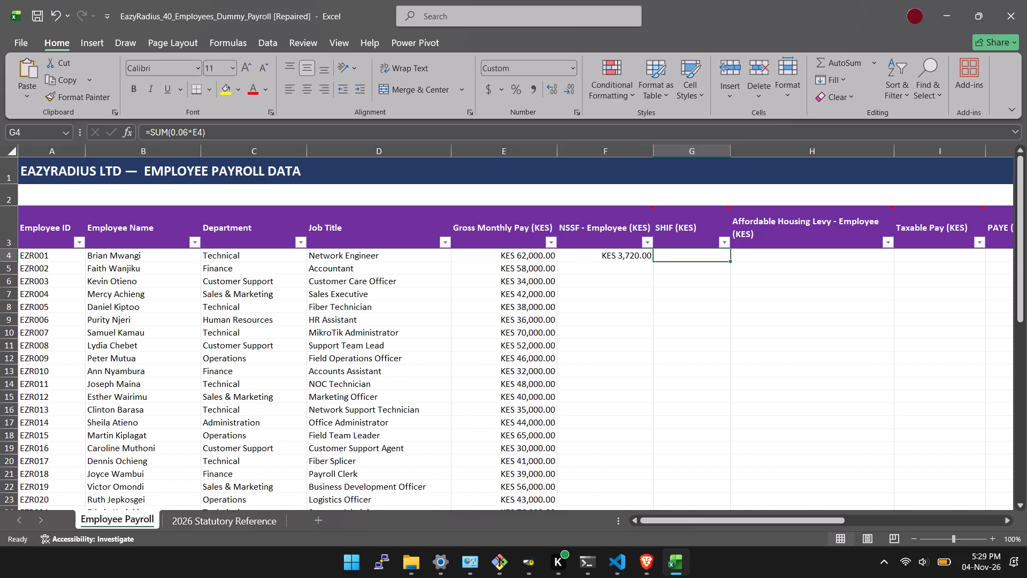
left_click(656, 560)
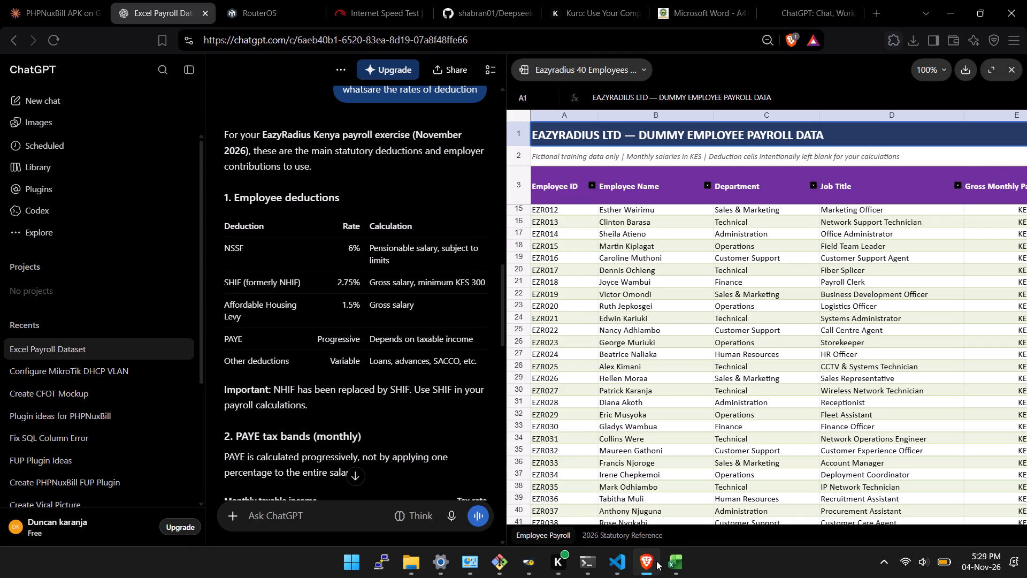
left_click(656, 561)
double_click(684, 254)
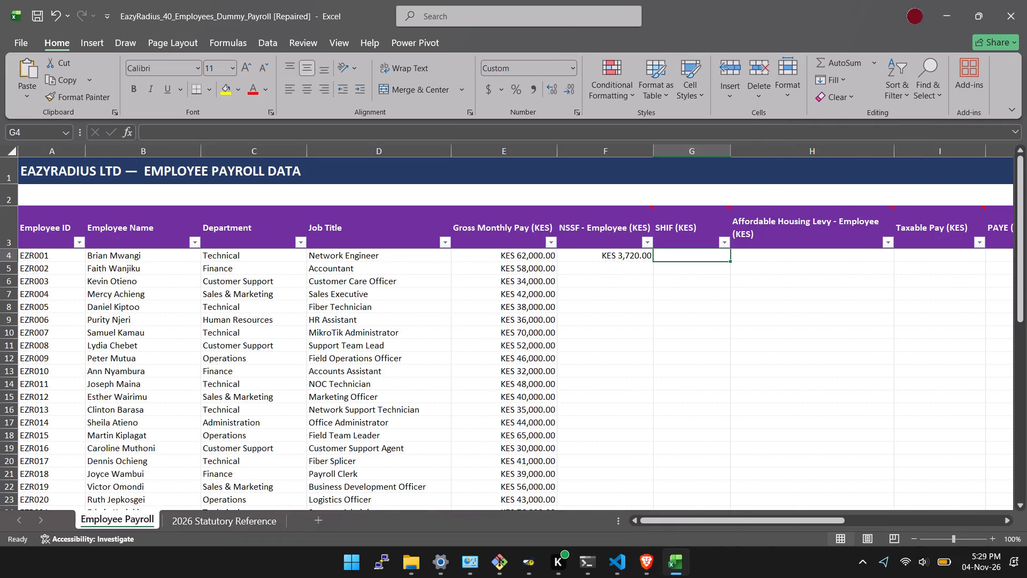
type("=sum")
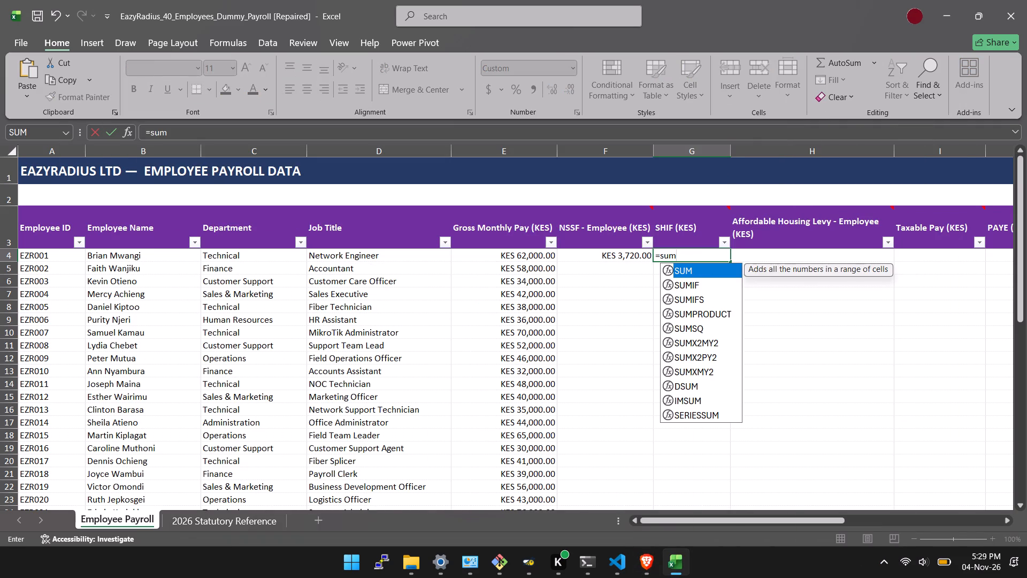
key("shift+underscore")
key("BackSpace")
key("shift+parenleft")
key("shift+Return")
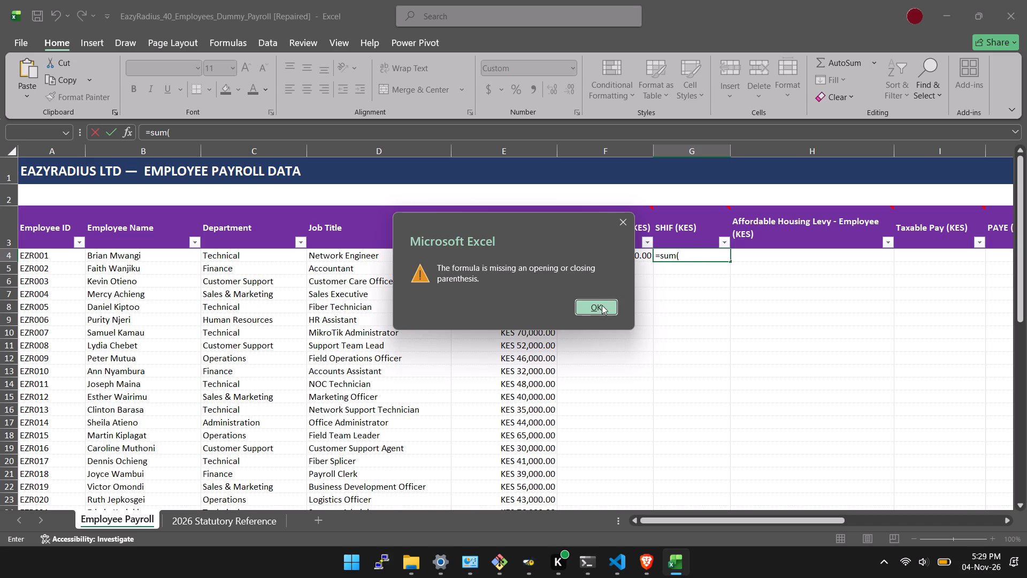
left_click(602, 306)
left_click(706, 255)
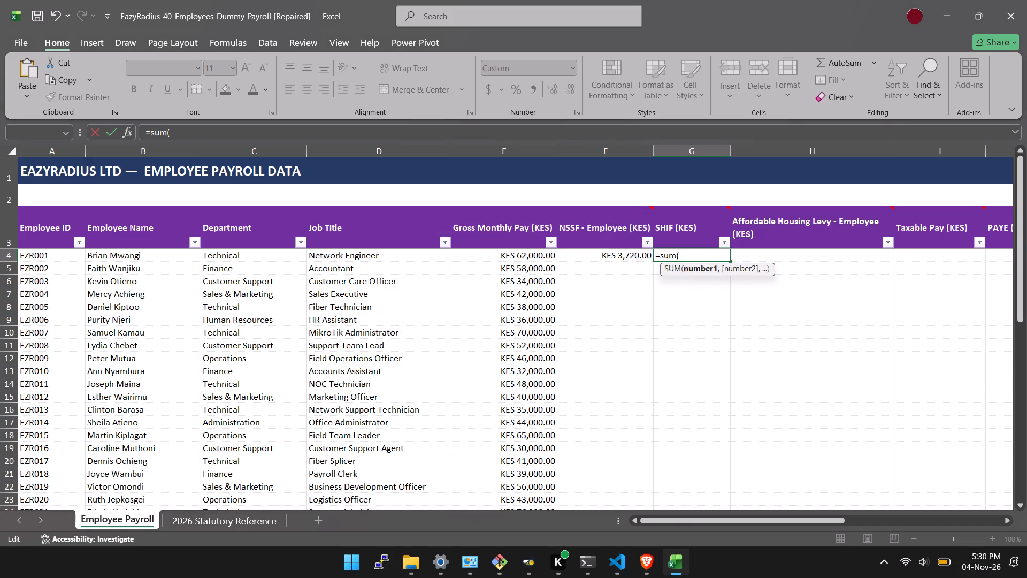
key("0")
key("period")
key("0")
key("2")
type("75")
key("shift+asterisk")
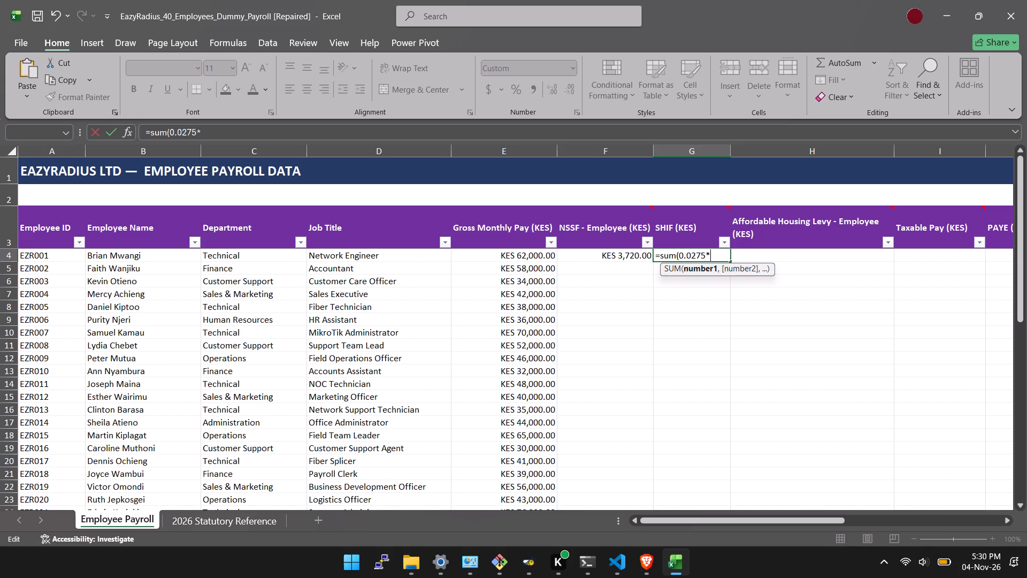
left_click(539, 257)
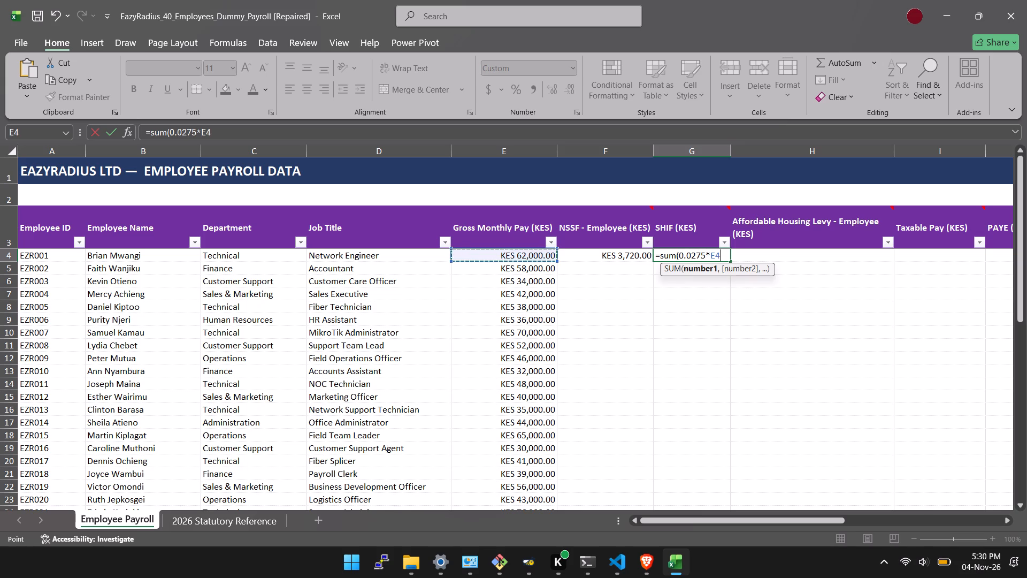
key("shift+parenright")
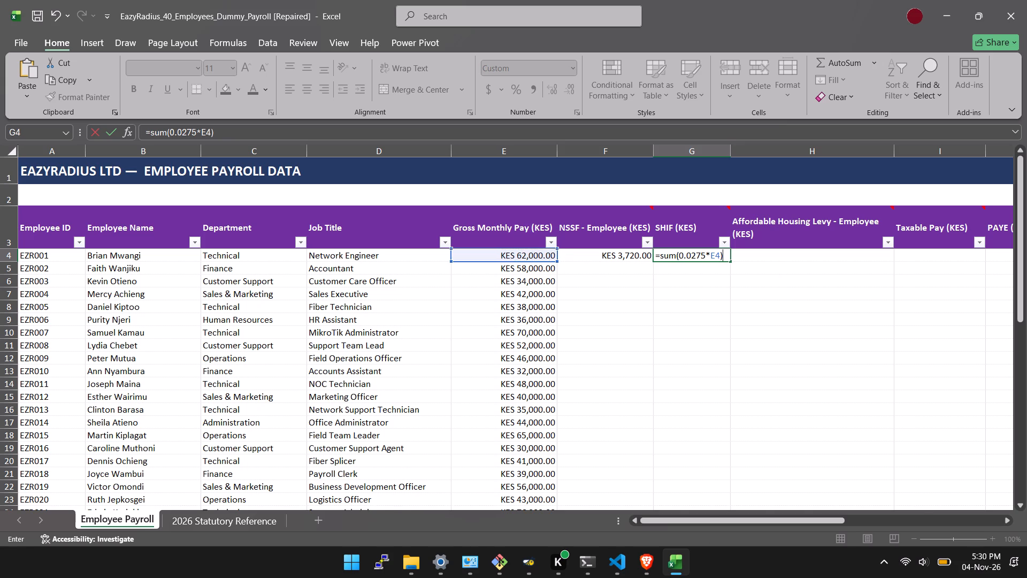
key("Return")
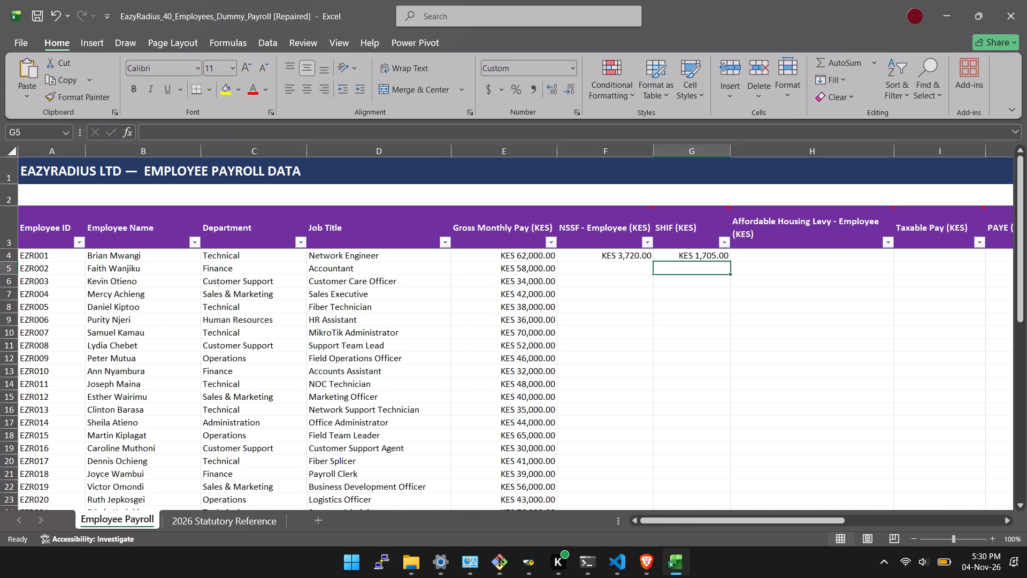
Enter 900 as the first employee's Affordable Housing Levy - Employee amount in H4.
left_click(753, 255)
left_click_drag(725, 519, 737, 519)
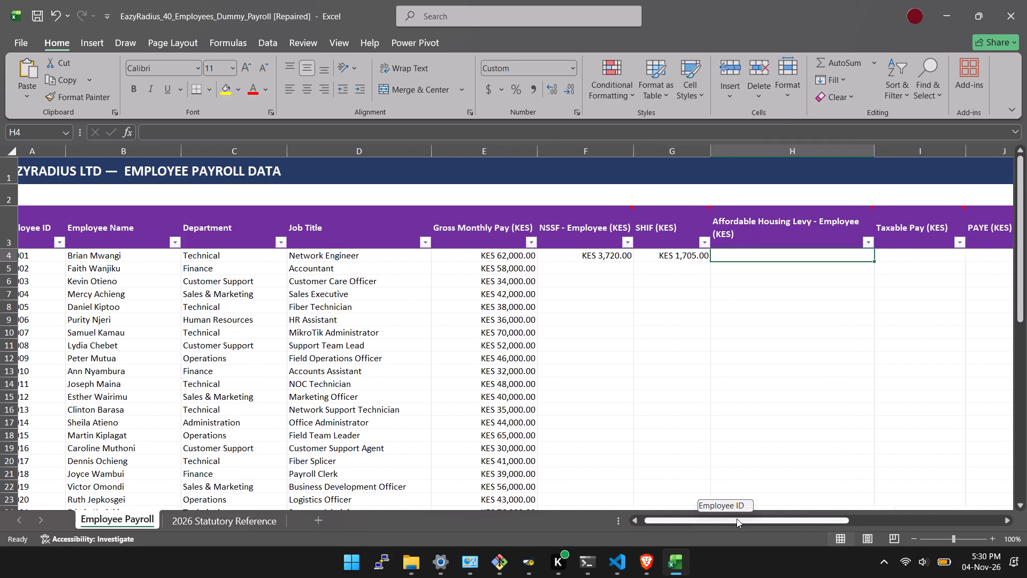
left_click_drag(737, 519, 797, 505)
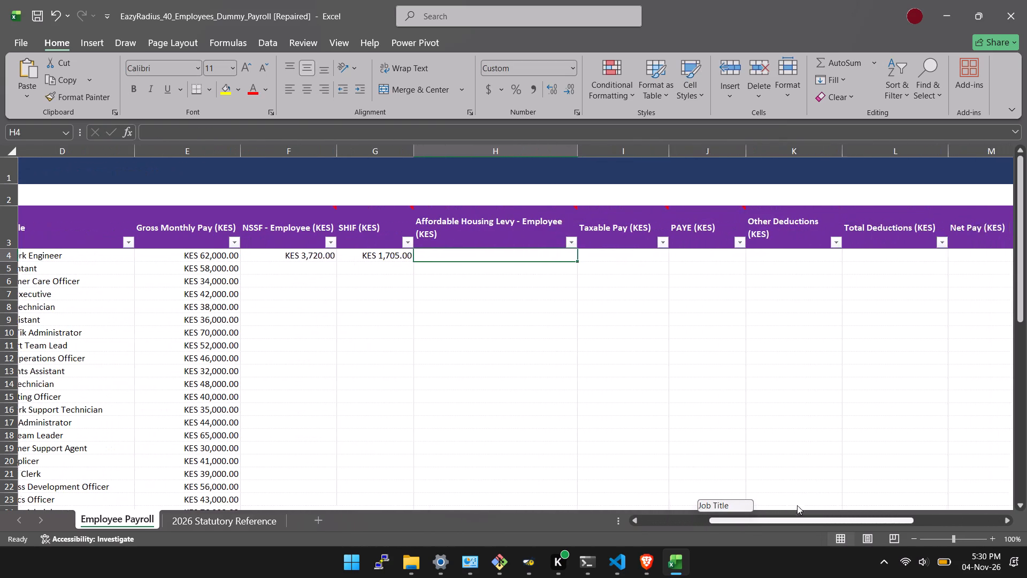
left_click_drag(797, 505, 832, 494)
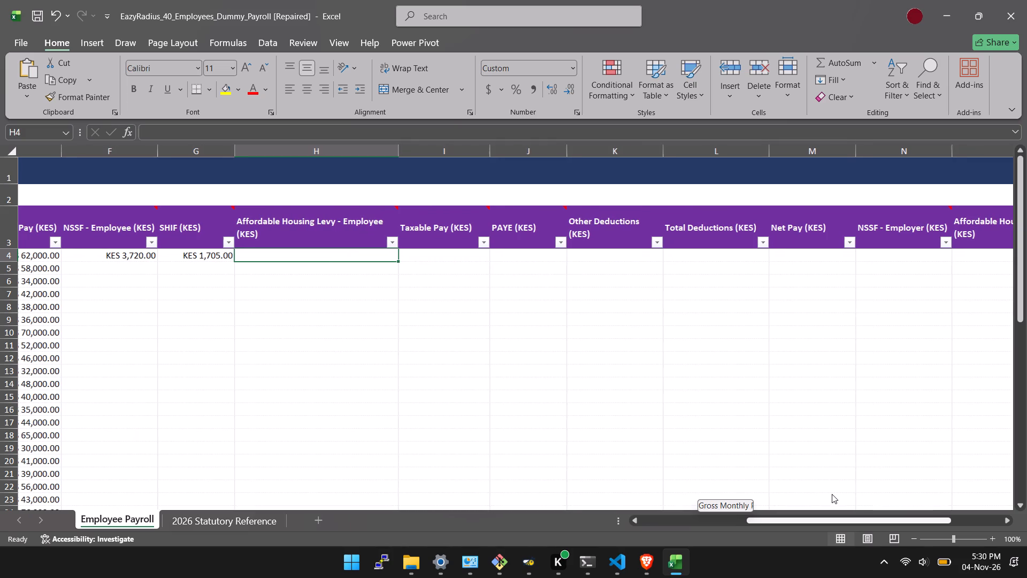
left_click_drag(832, 494, 896, 482)
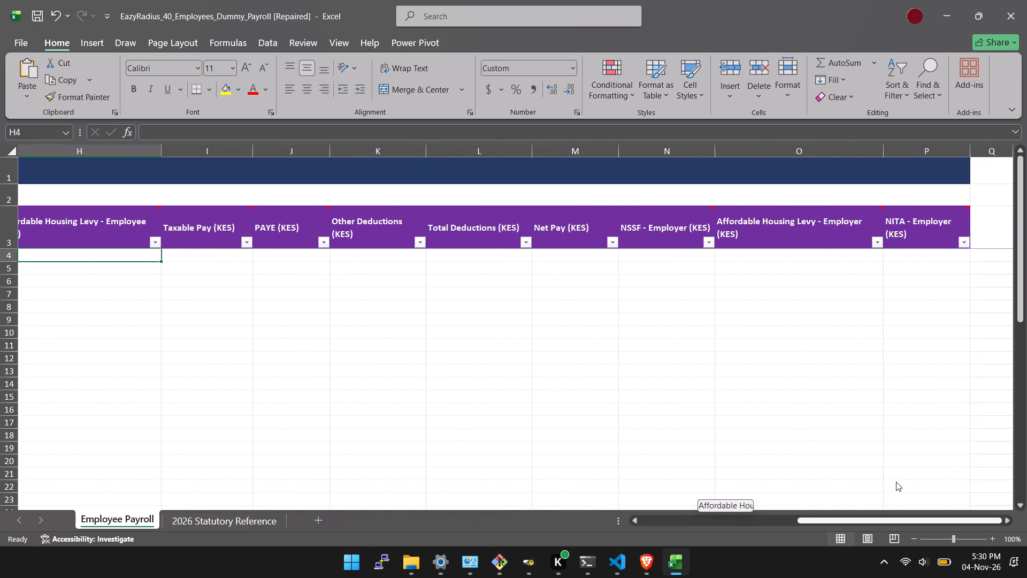
left_click_drag(896, 482, 885, 477)
left_click_drag(885, 477, 795, 455)
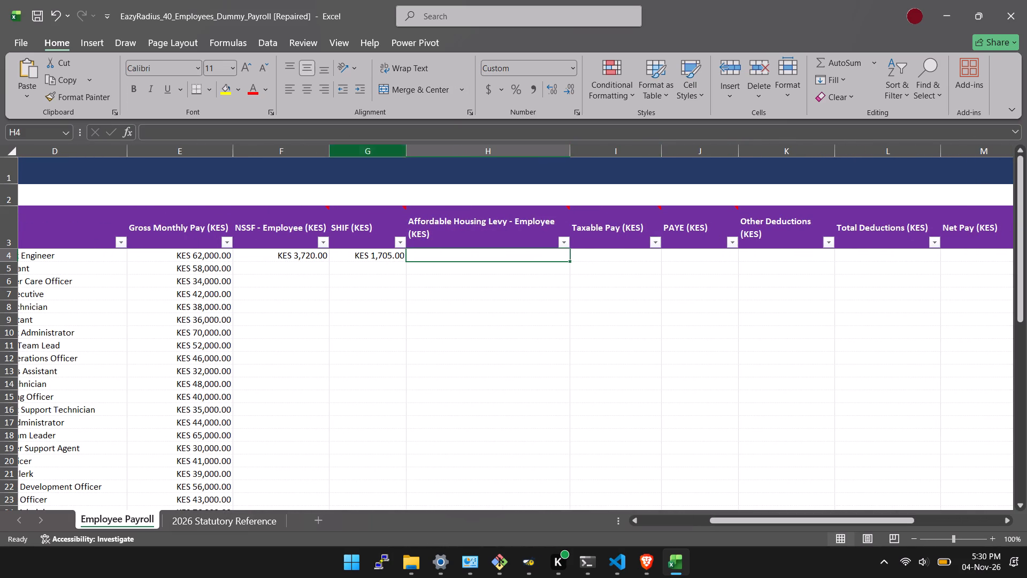
double_click(434, 254)
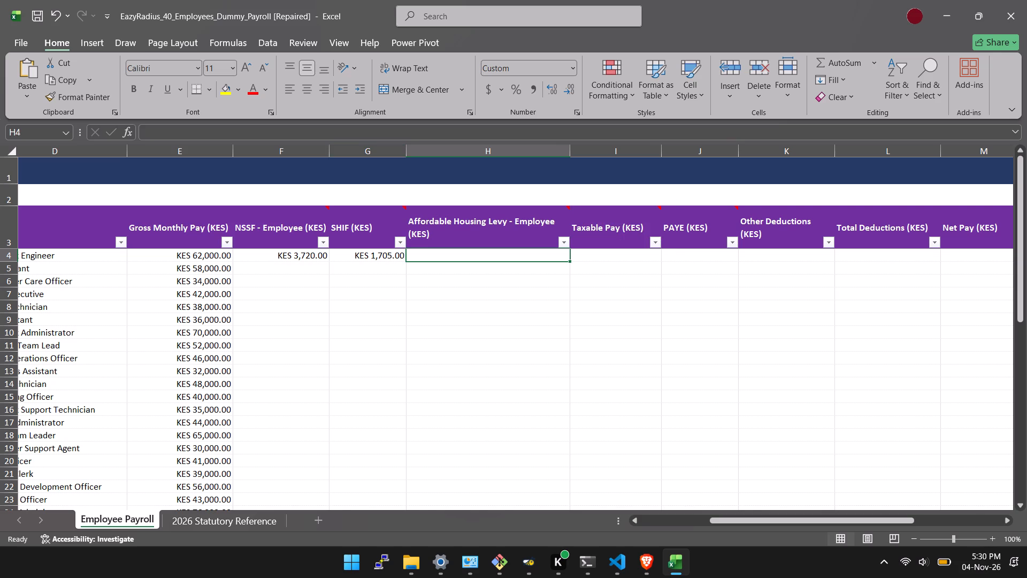
type("900")
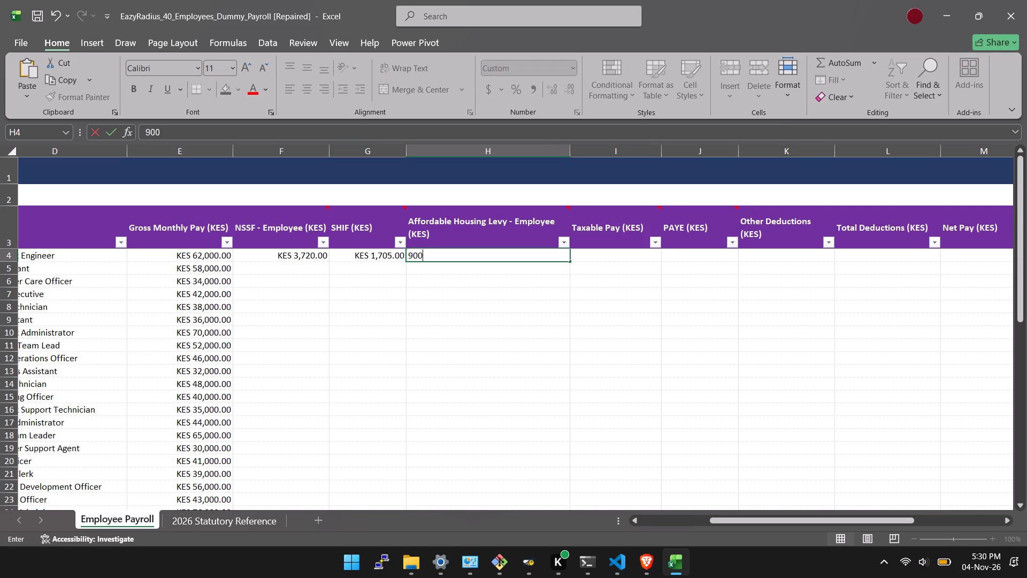
left_click(592, 249)
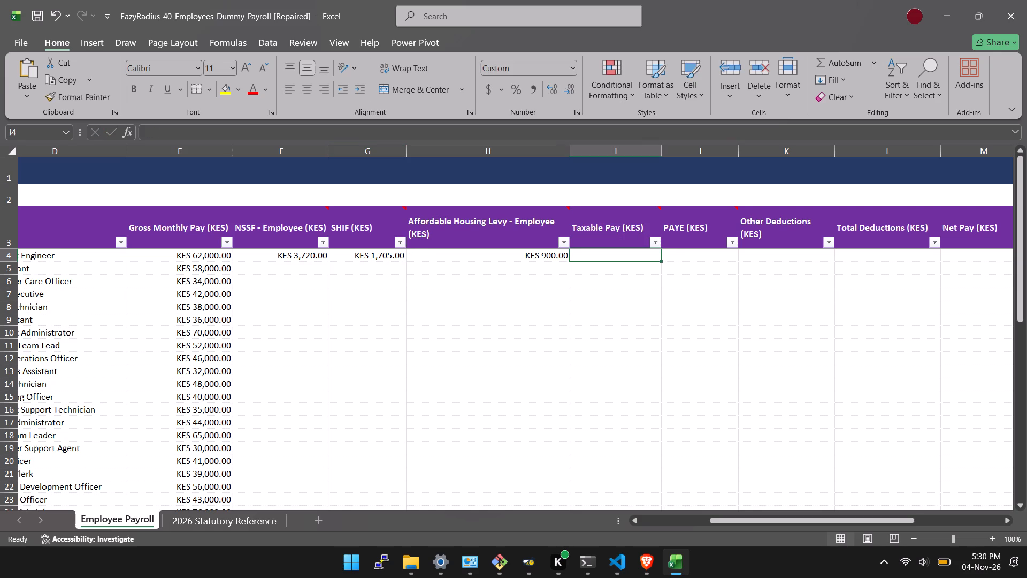
Enter 45000 as the first employee's Taxable Pay in I4.
double_click(594, 258)
left_click(594, 258)
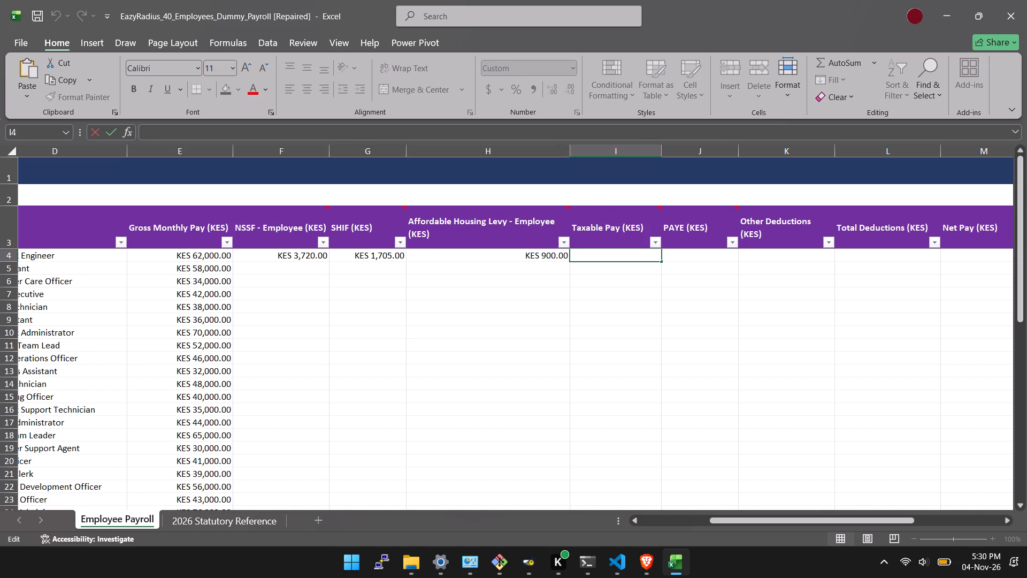
left_click(615, 232)
left_click(610, 257)
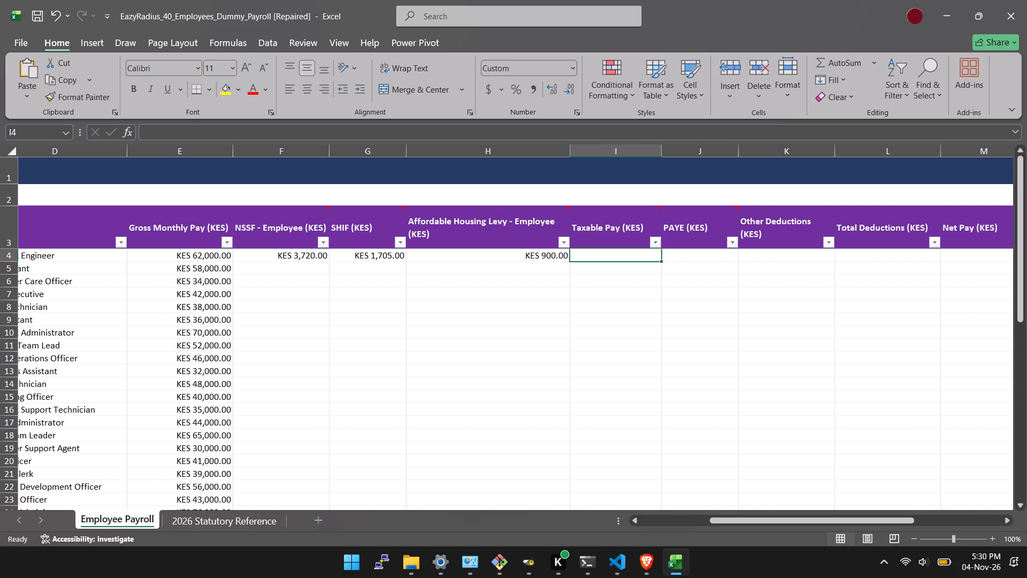
type("45000")
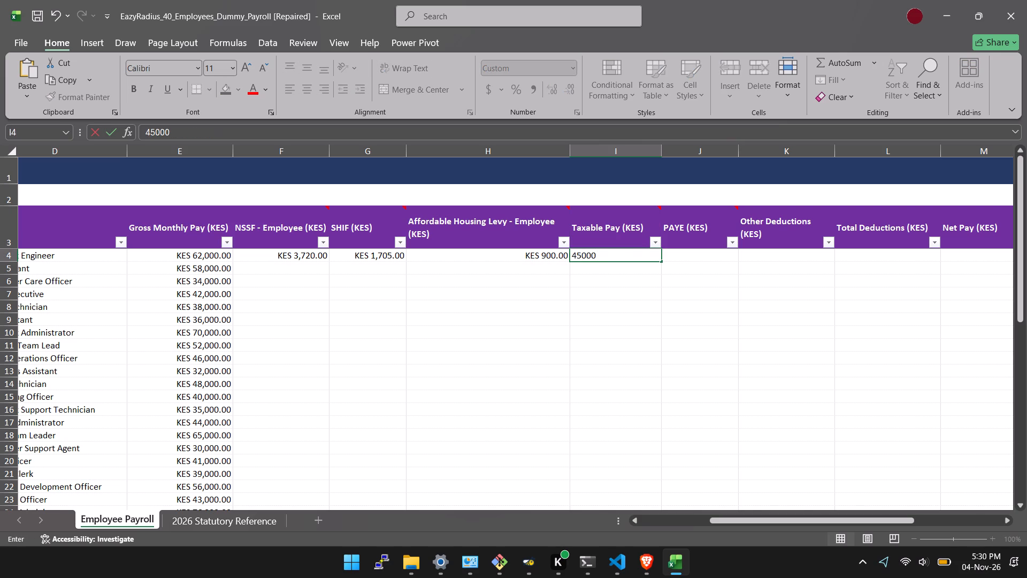
left_click(715, 256)
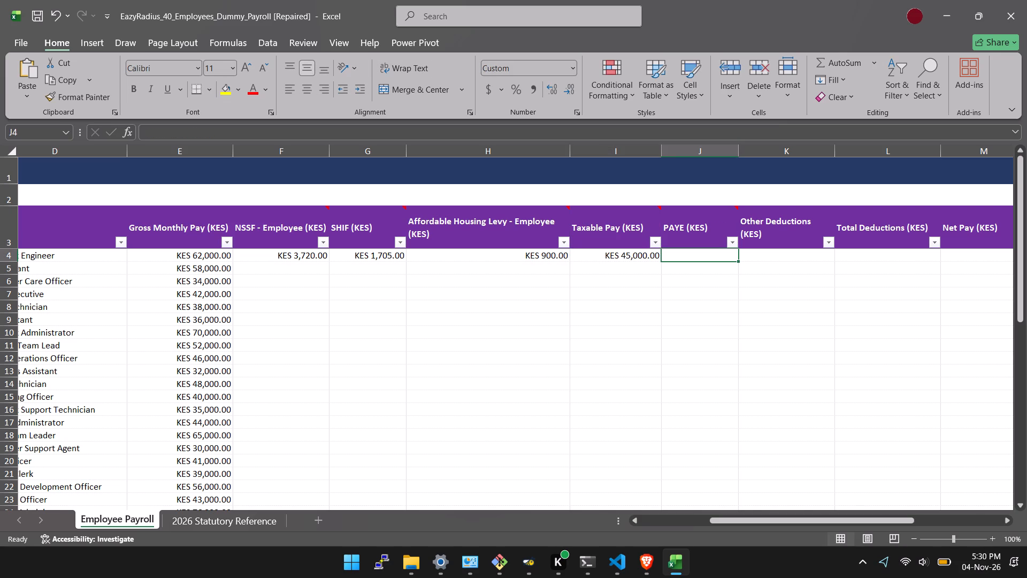
Enter 0 as the first employee's Other Deductions amount in K4.
left_click(754, 252)
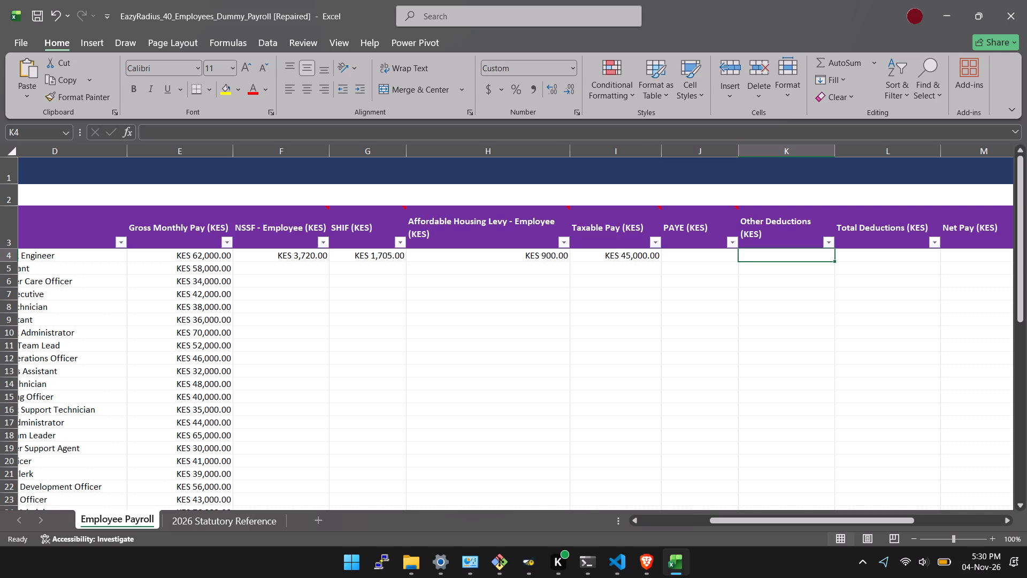
left_click(702, 253)
left_click(758, 257)
key("0")
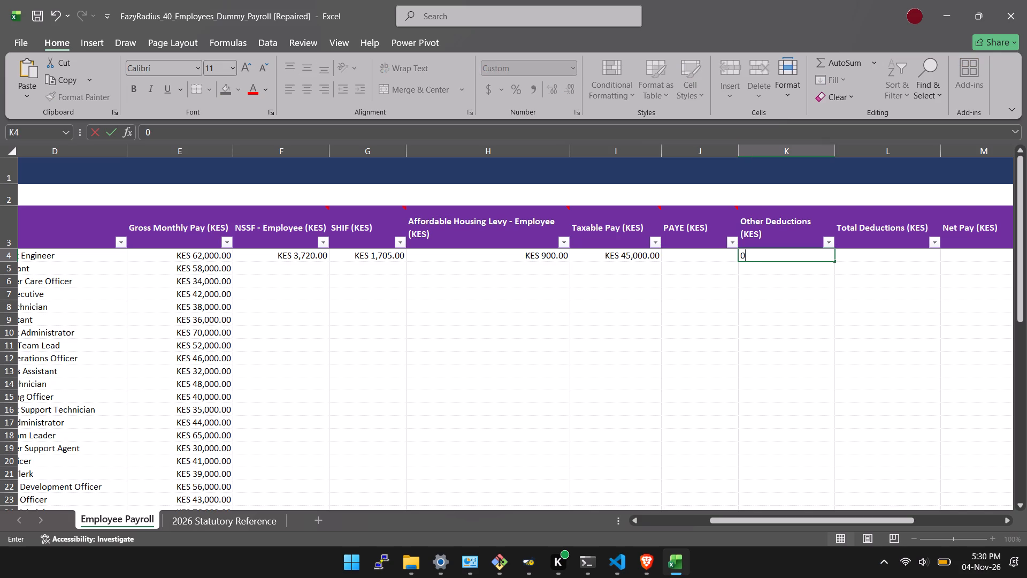
key("Right")
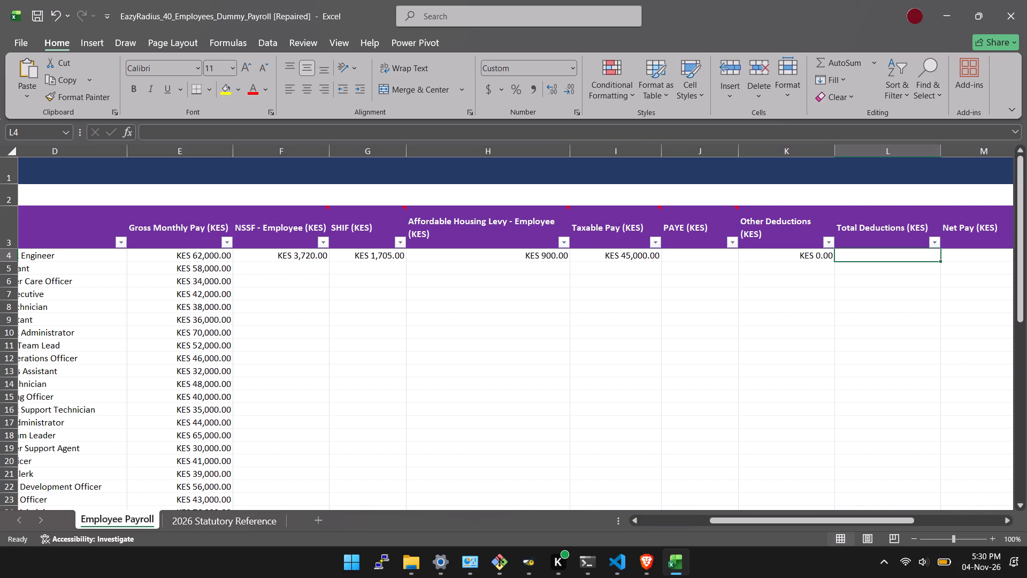
Calculate the first employee's Total Deductions in L4 with the formula =SUM(F4+G4+H4+J4).
key("0")
key("BackSpace")
type("12")
key("BackSpace")
key("BackSpace")
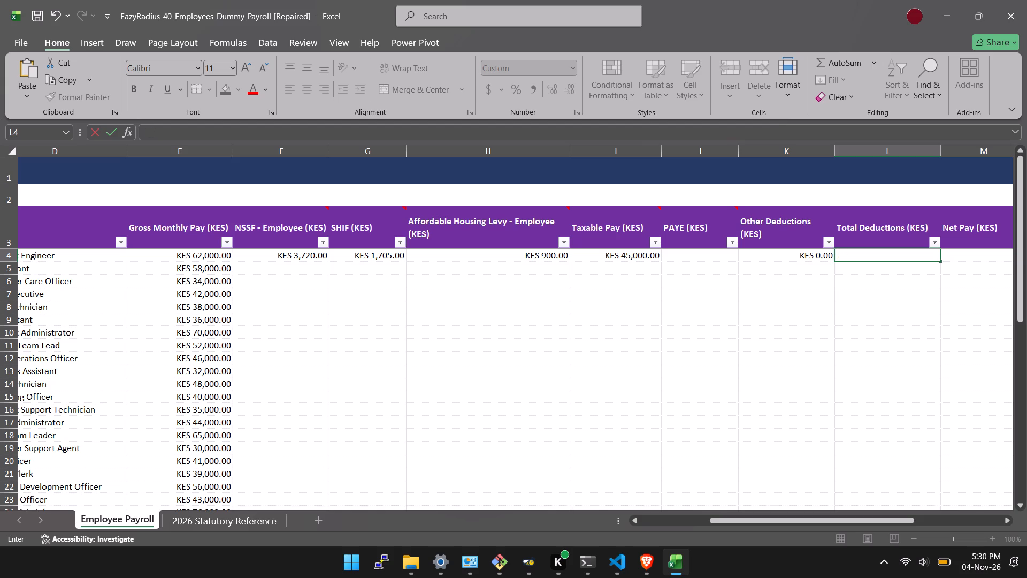
type("=sum")
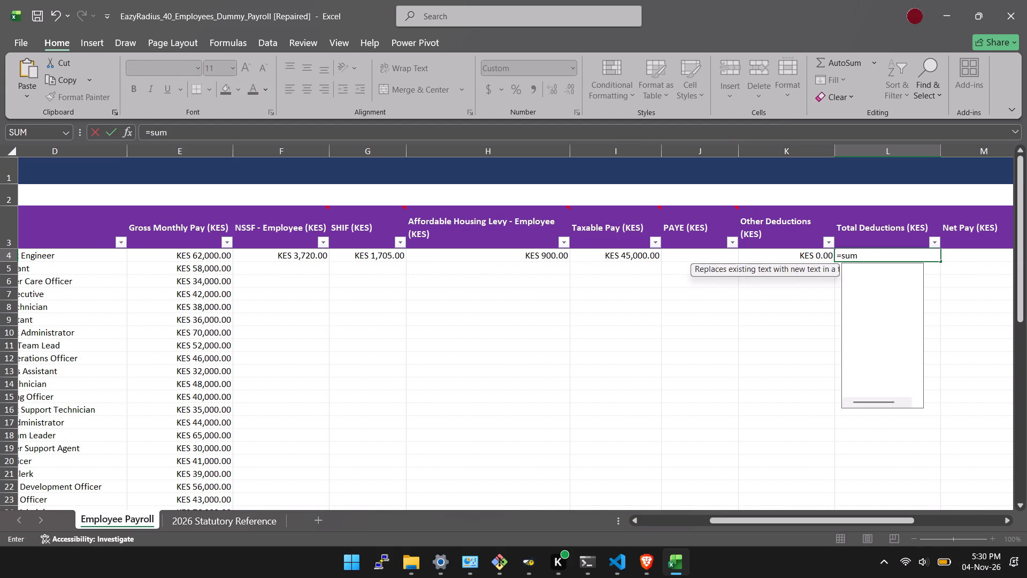
key("shift+parenleft")
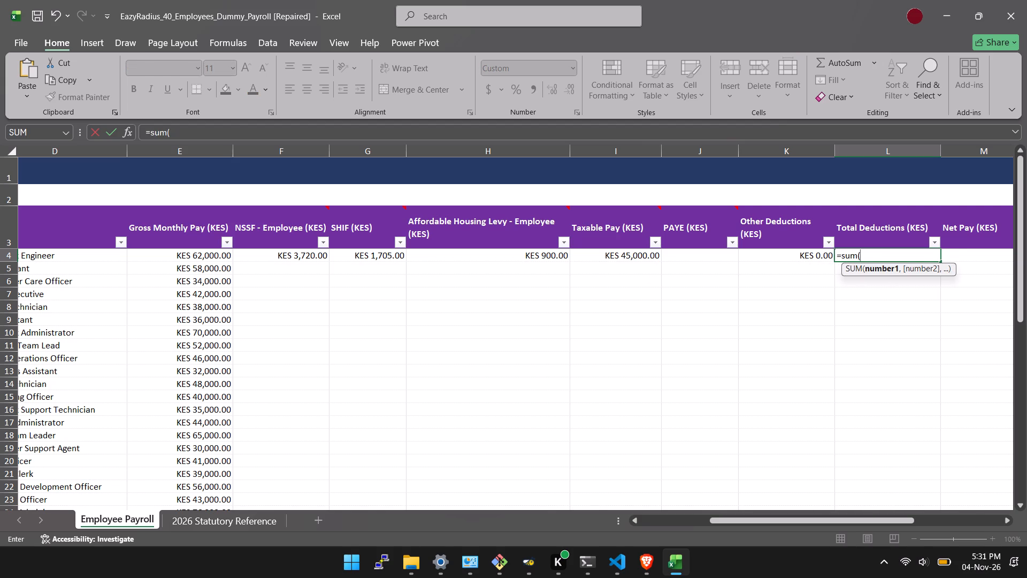
left_click(306, 258)
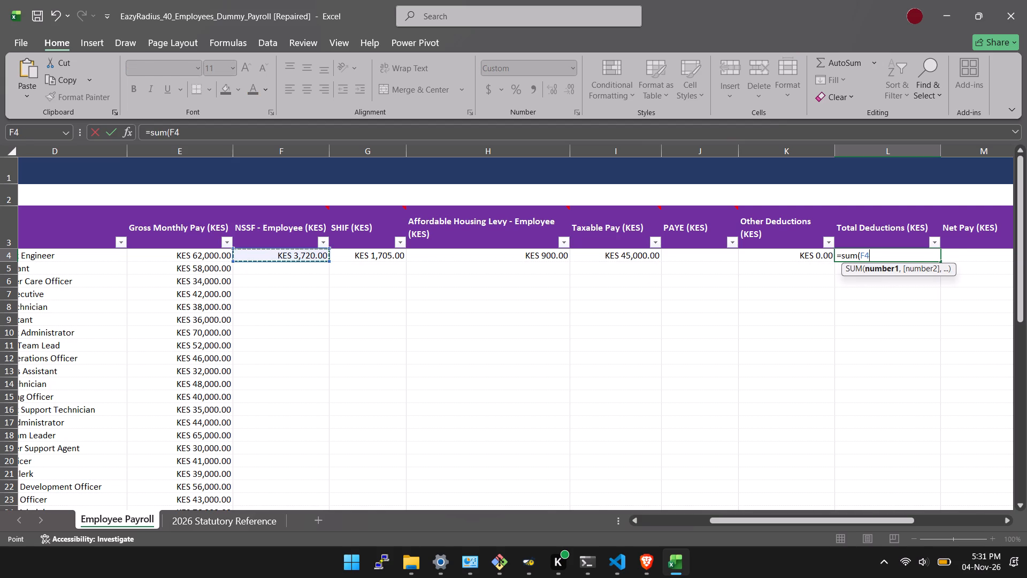
key("shift+plus")
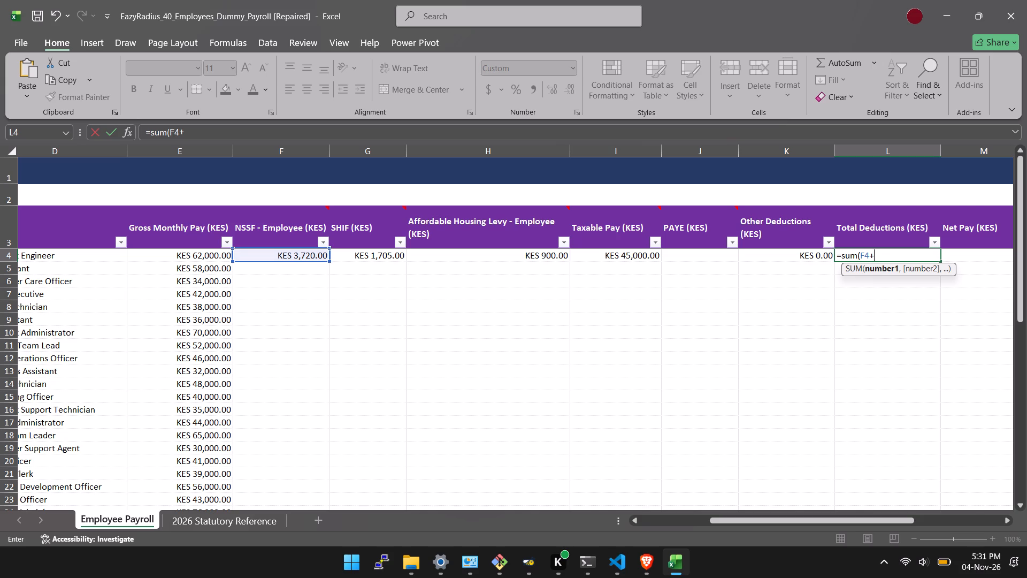
left_click(358, 257)
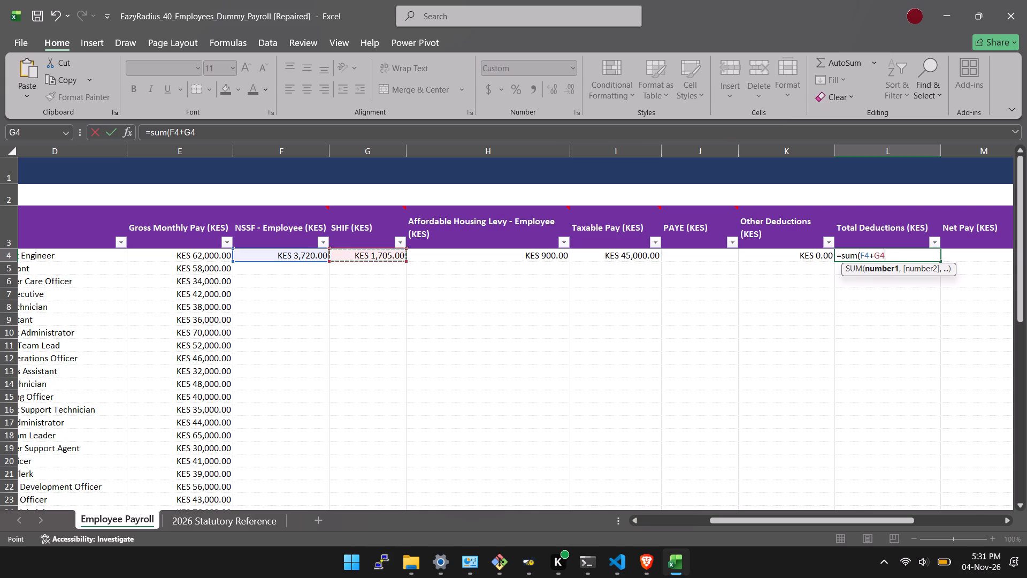
key("shift+plus")
left_click(509, 253)
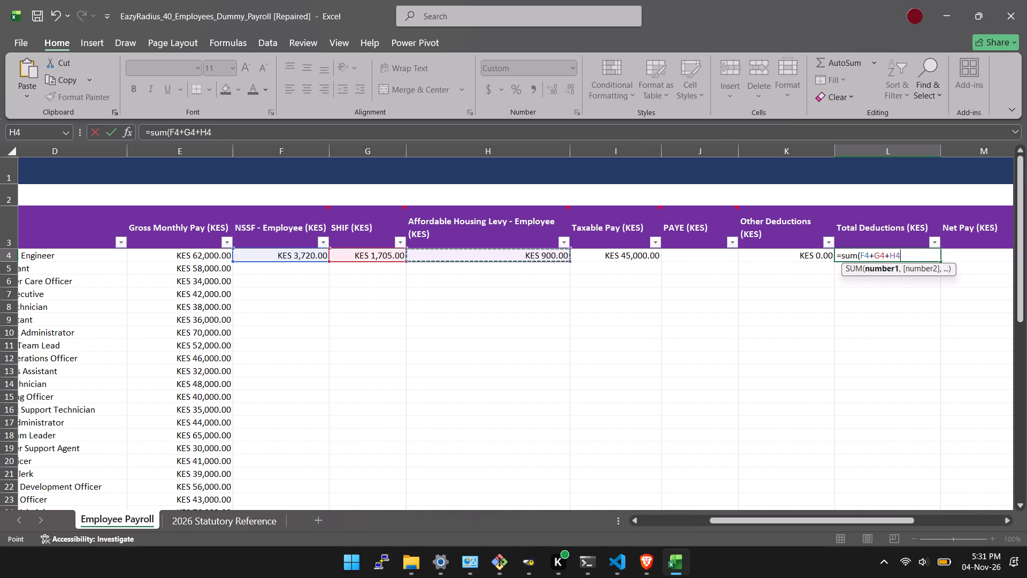
key("shift+plus")
left_click(694, 256)
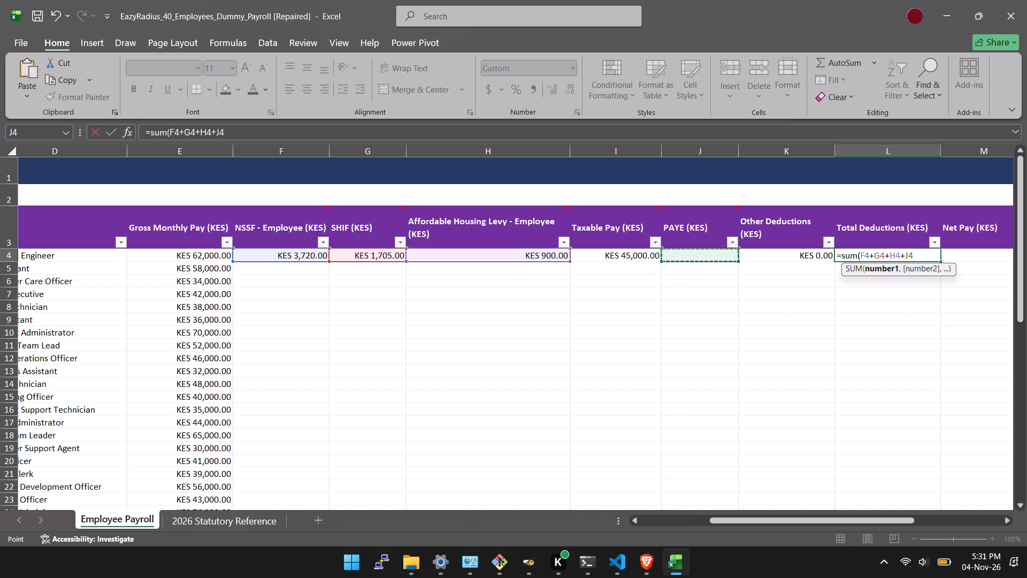
key("shift+parenright")
key("Return")
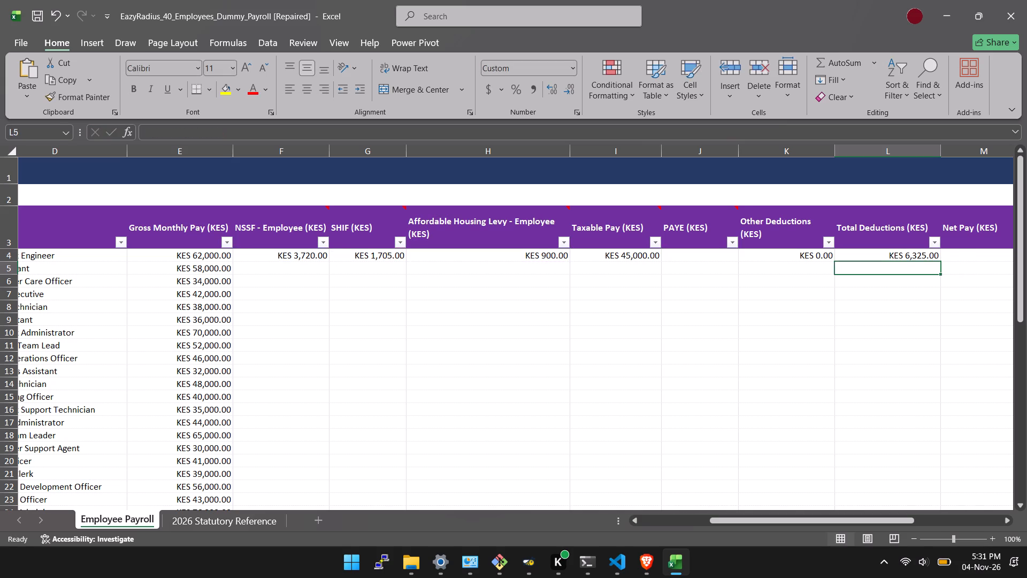
Calculate the first employee's Net Pay in M4 as gross pay minus total deductions with =SUM(E4-L4).
left_click(986, 255)
key("equal")
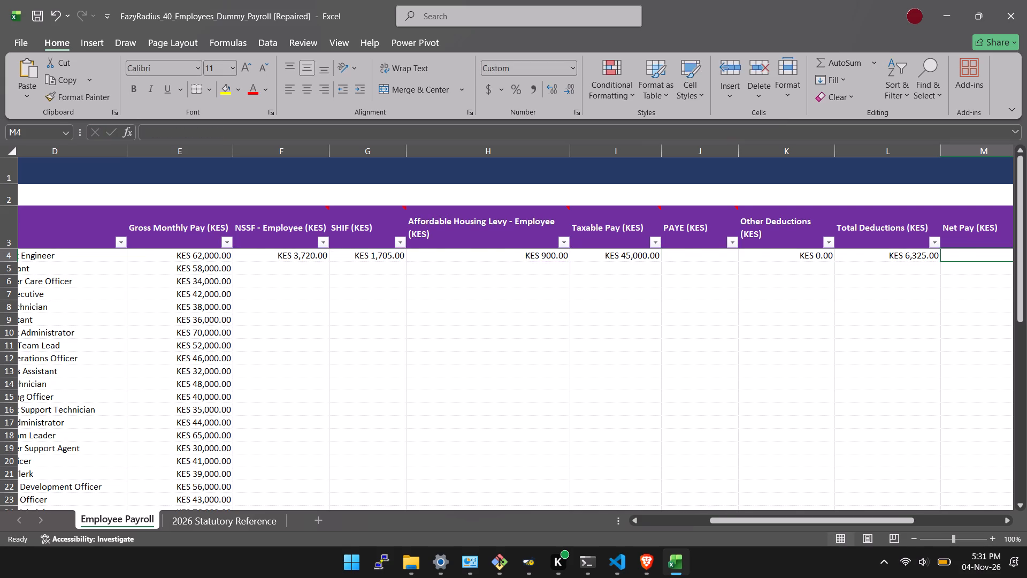
type("sum")
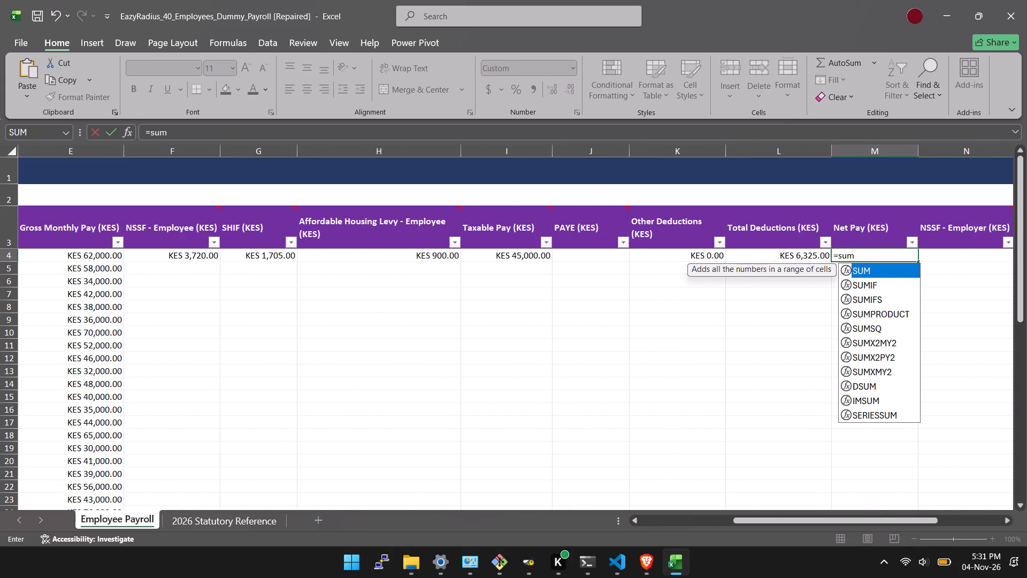
key("shift+parenleft")
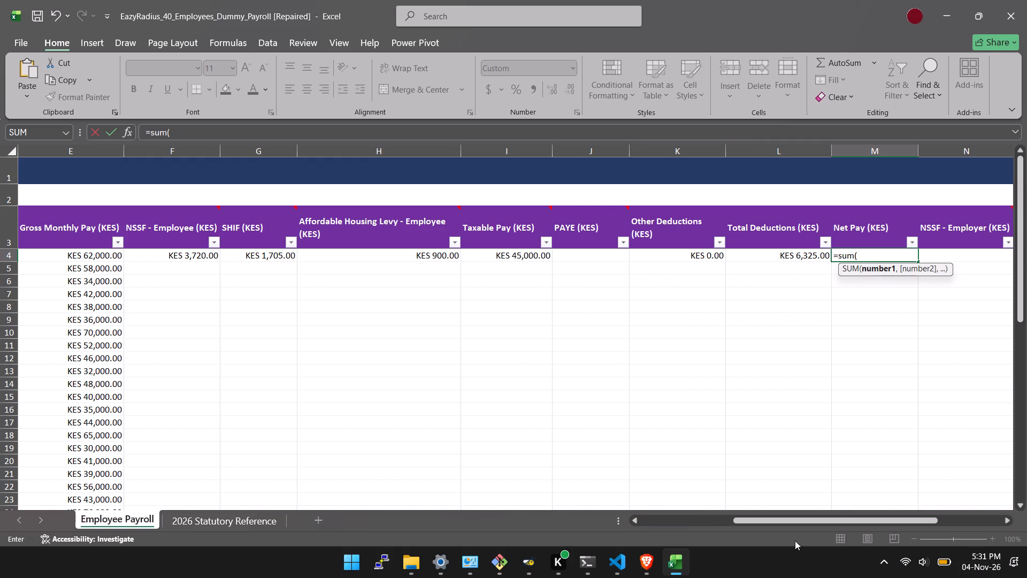
left_click_drag(784, 522, 740, 523)
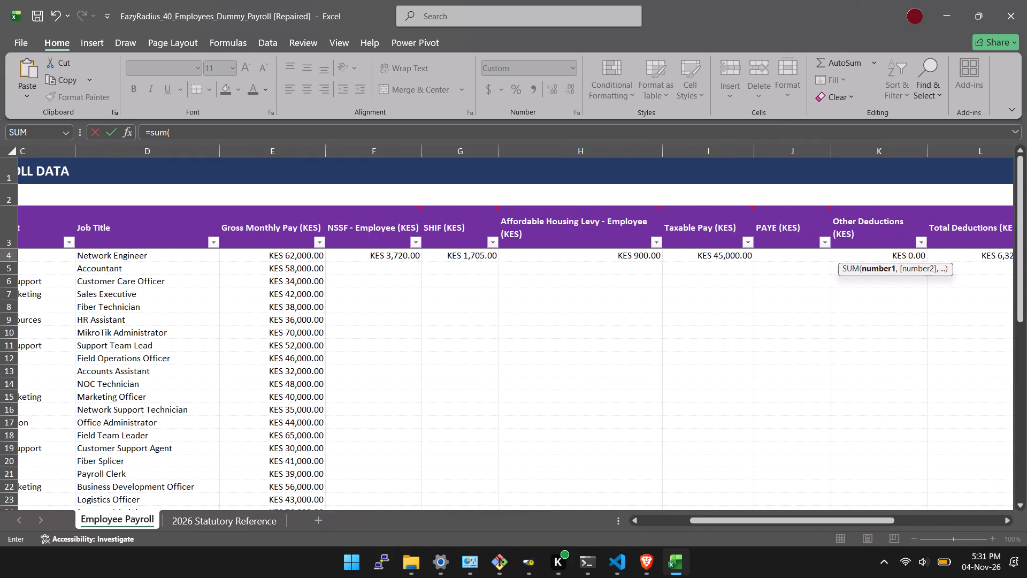
left_click(300, 257)
left_click_drag(772, 520, 854, 511)
key("minus")
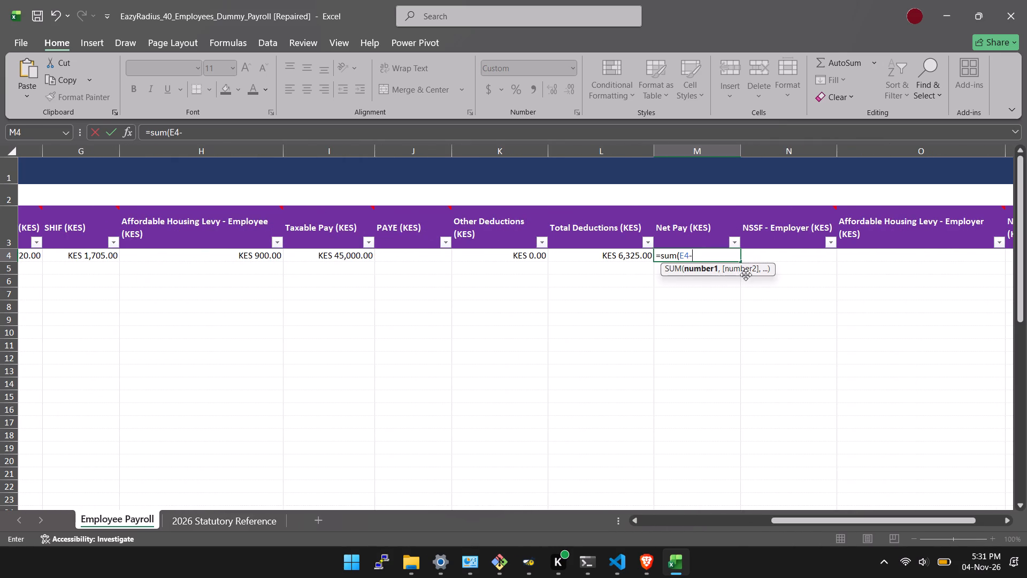
left_click(626, 255)
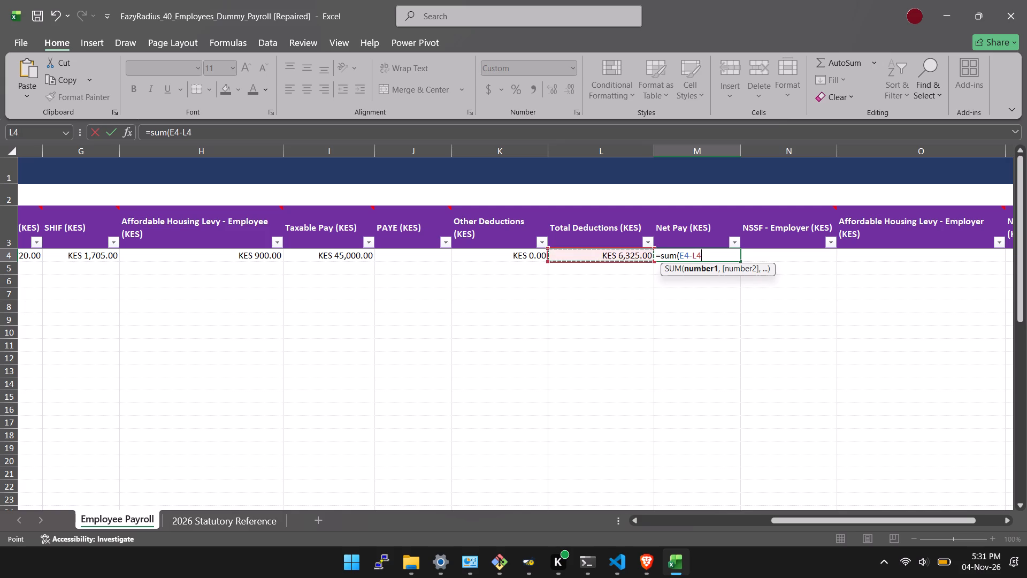
key("shift+parenright")
key("Return")
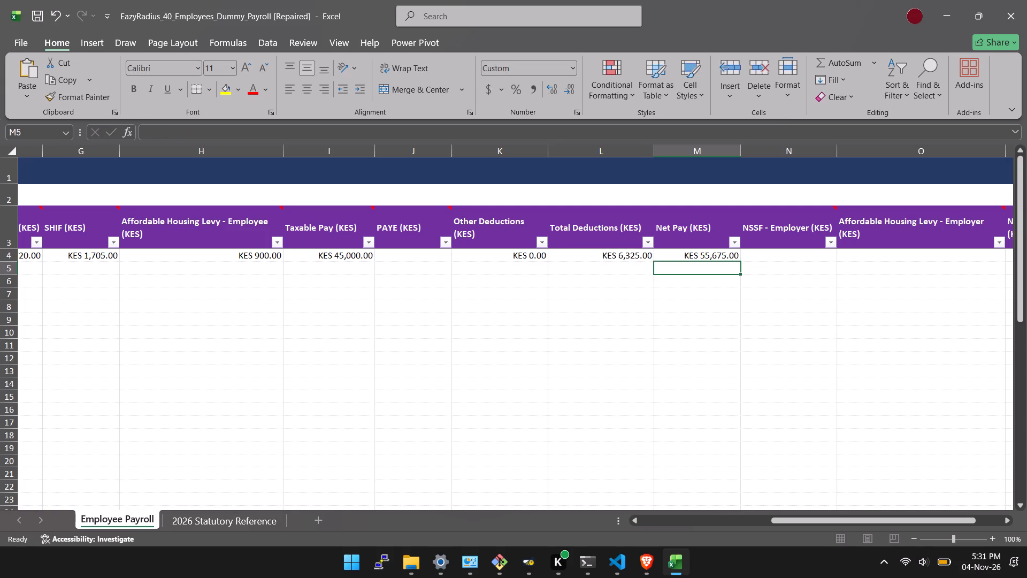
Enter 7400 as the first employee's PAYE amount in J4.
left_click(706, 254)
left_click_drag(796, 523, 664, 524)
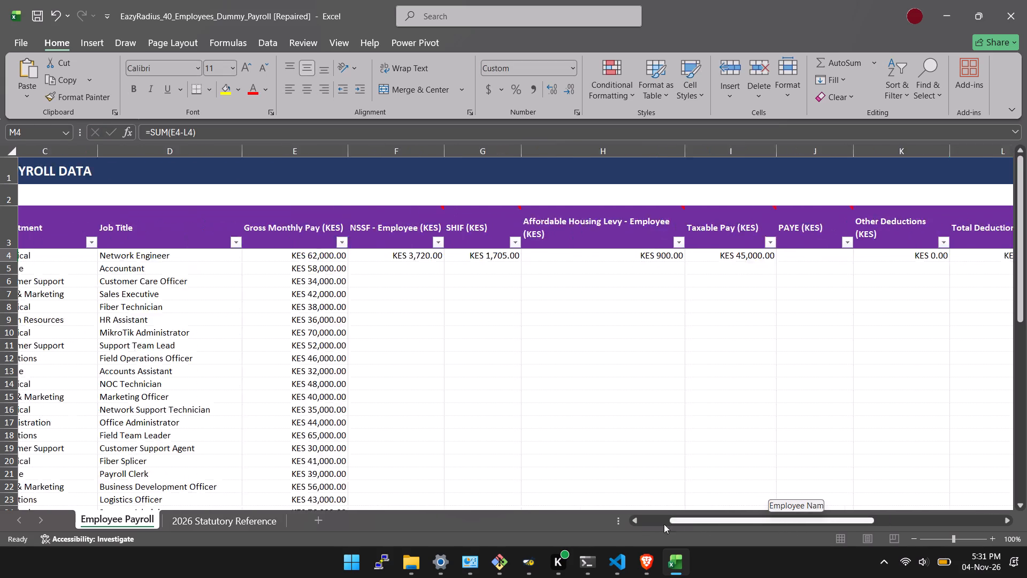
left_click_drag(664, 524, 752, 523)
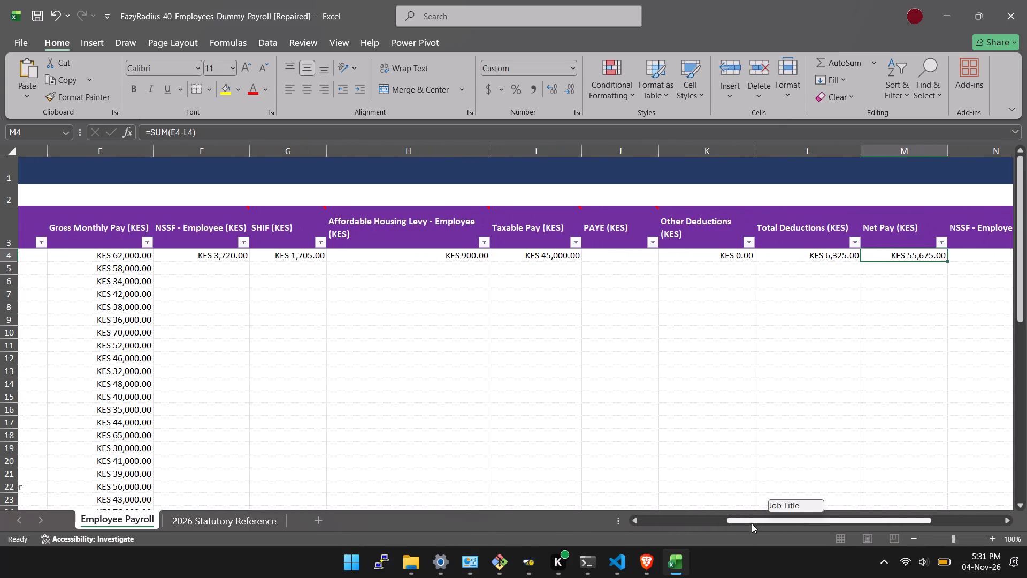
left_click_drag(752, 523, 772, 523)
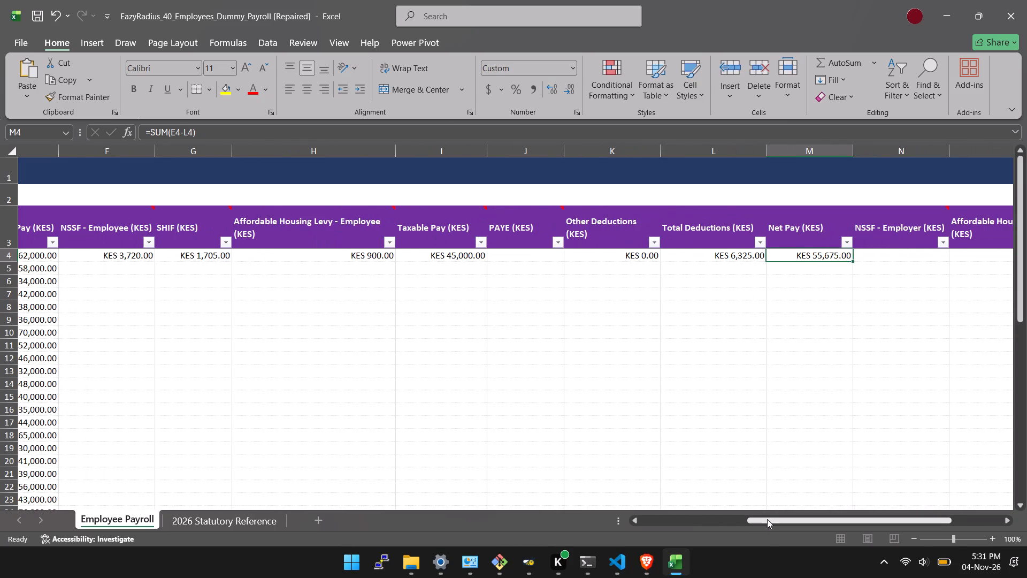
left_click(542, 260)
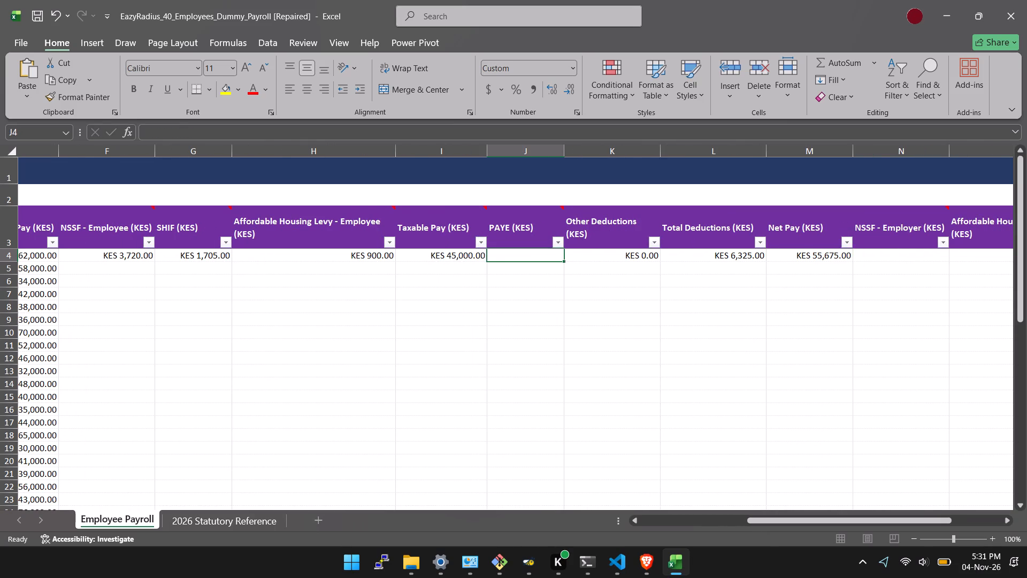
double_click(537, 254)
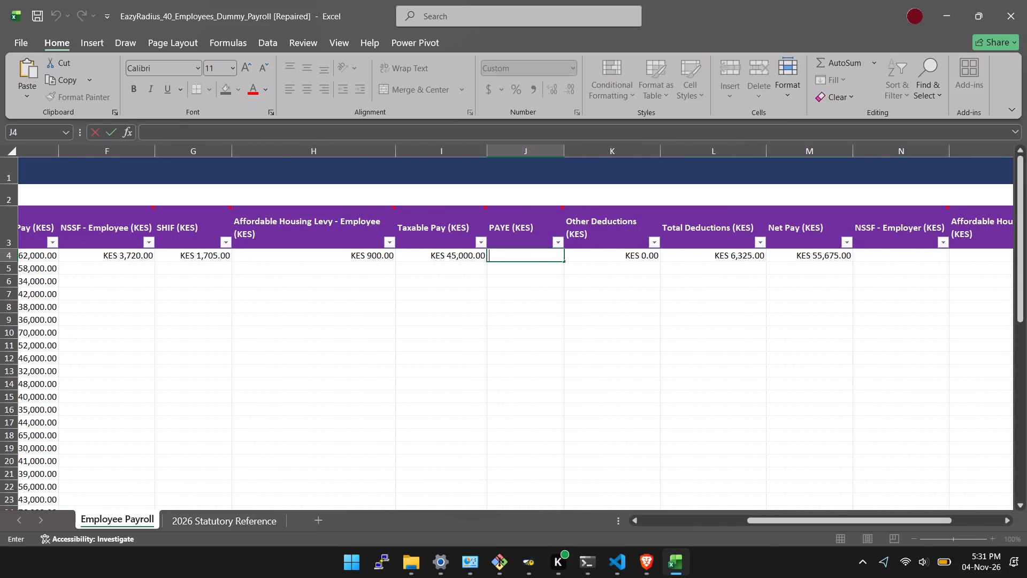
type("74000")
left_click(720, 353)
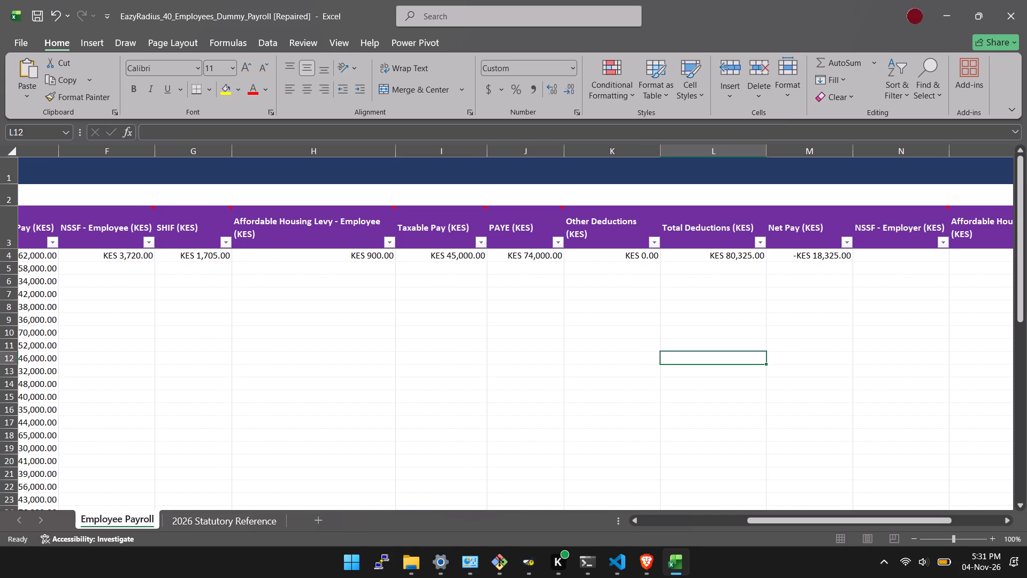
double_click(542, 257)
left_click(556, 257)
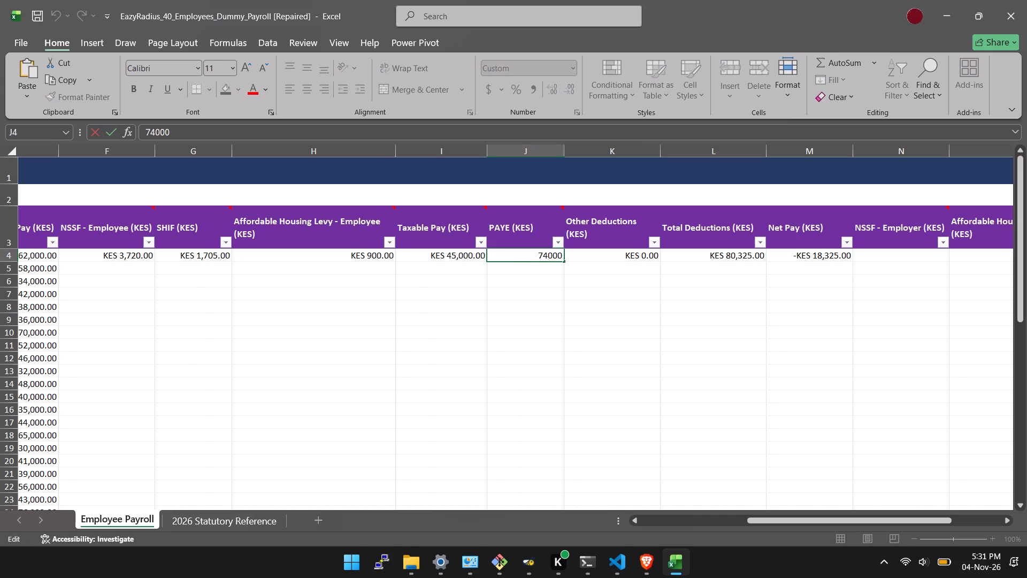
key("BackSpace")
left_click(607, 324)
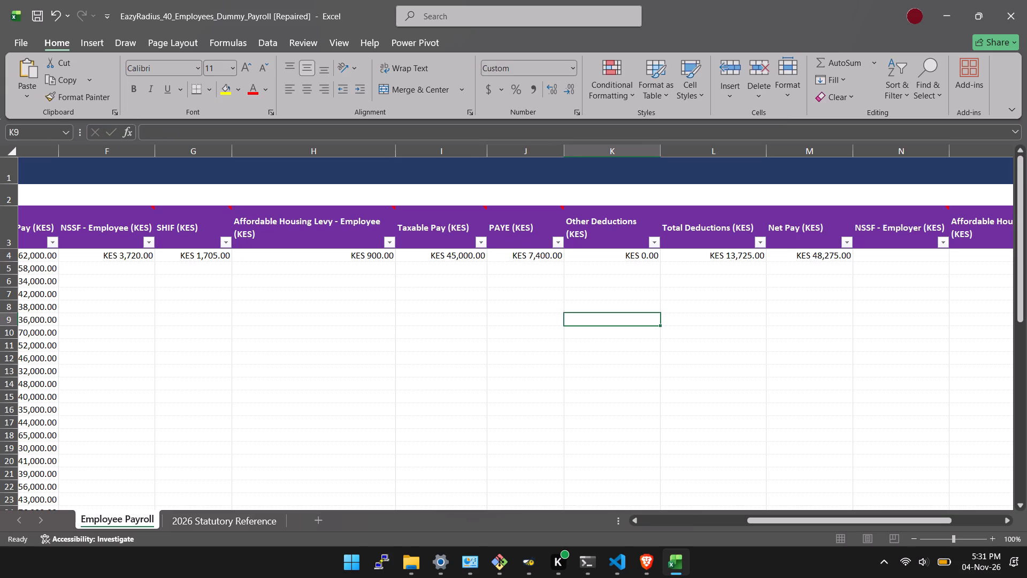
Replace the first employee's PAYE amount in J4 with the formula =SUM(F4*2), based on the employee NSSF amount.
left_click(759, 519)
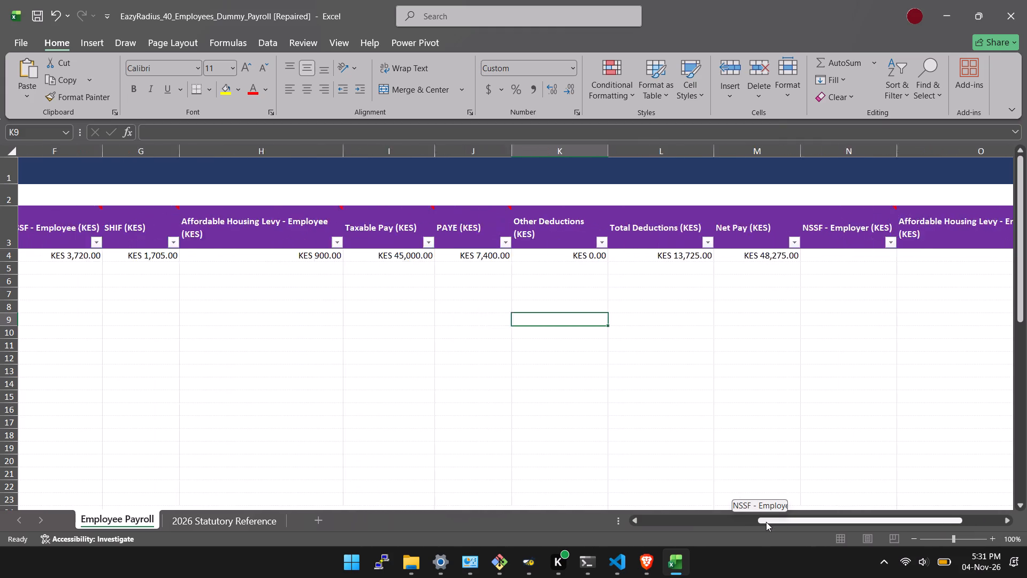
double_click(510, 257)
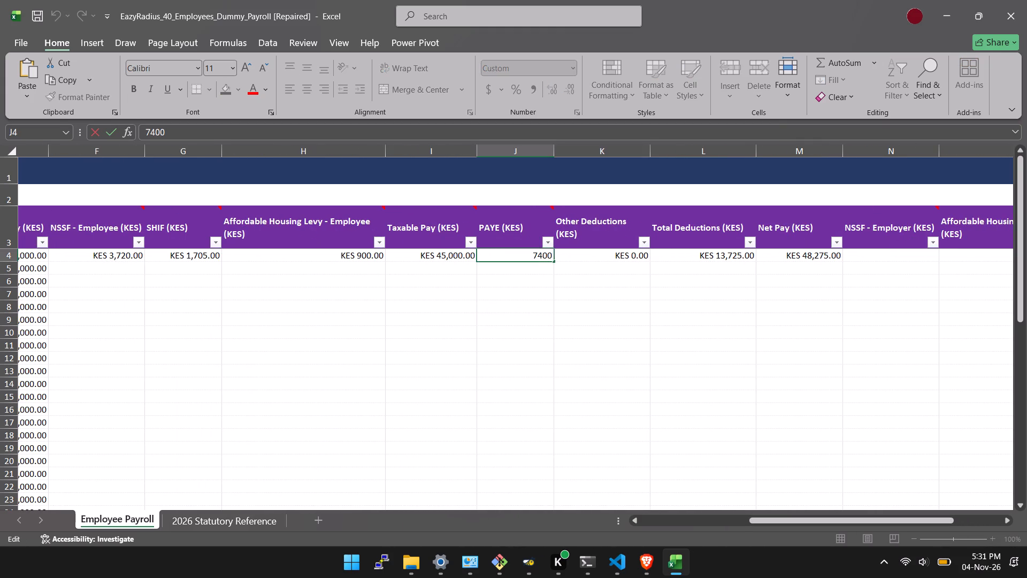
double_click(517, 254)
key("BackSpace")
key("equal")
type("sum")
key("shift+Left")
key("shift+parenleft")
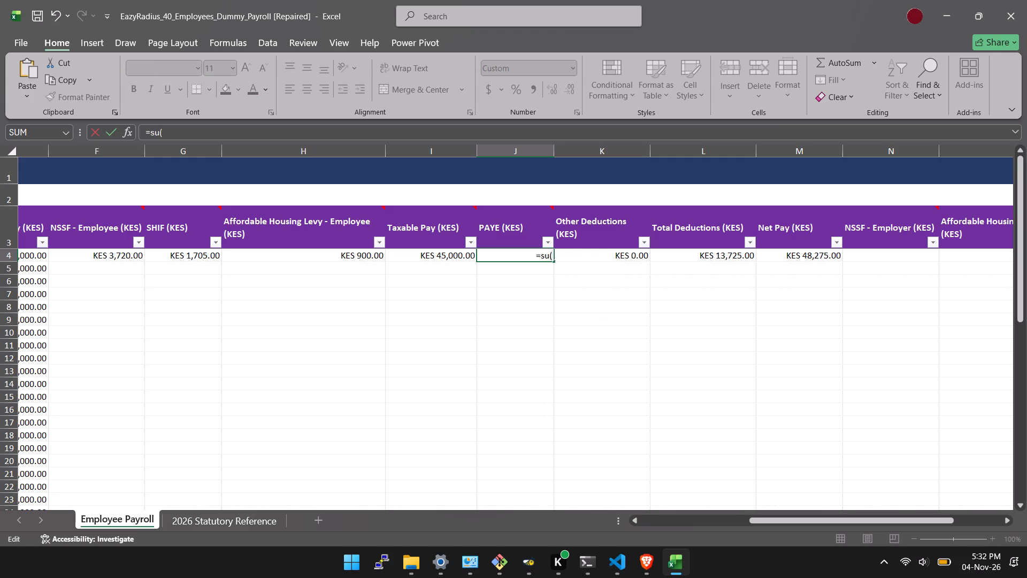
key("BackSpace")
key("m")
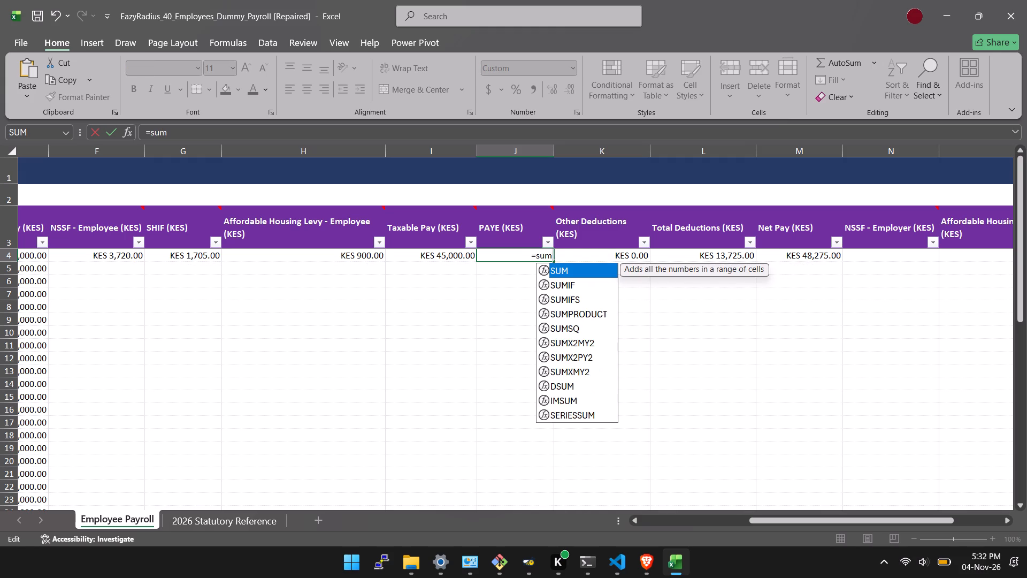
key("shift+parenleft")
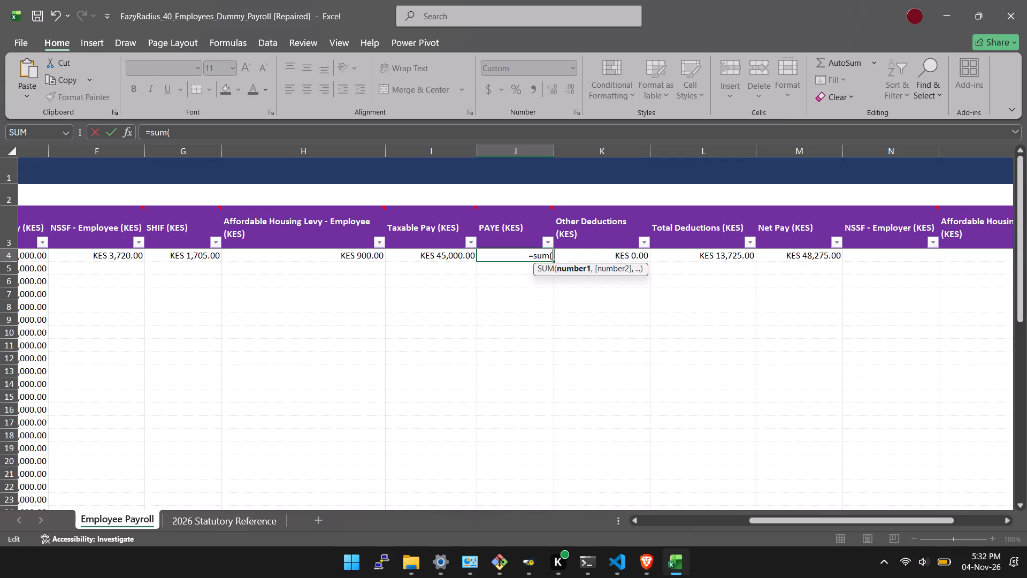
left_click(122, 253)
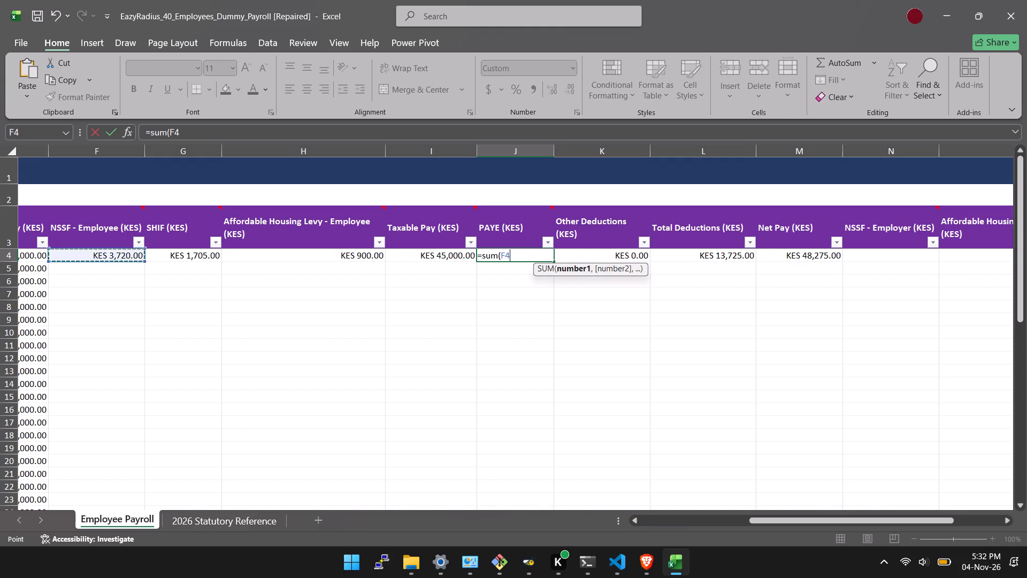
key("shift+asterisk")
key("2")
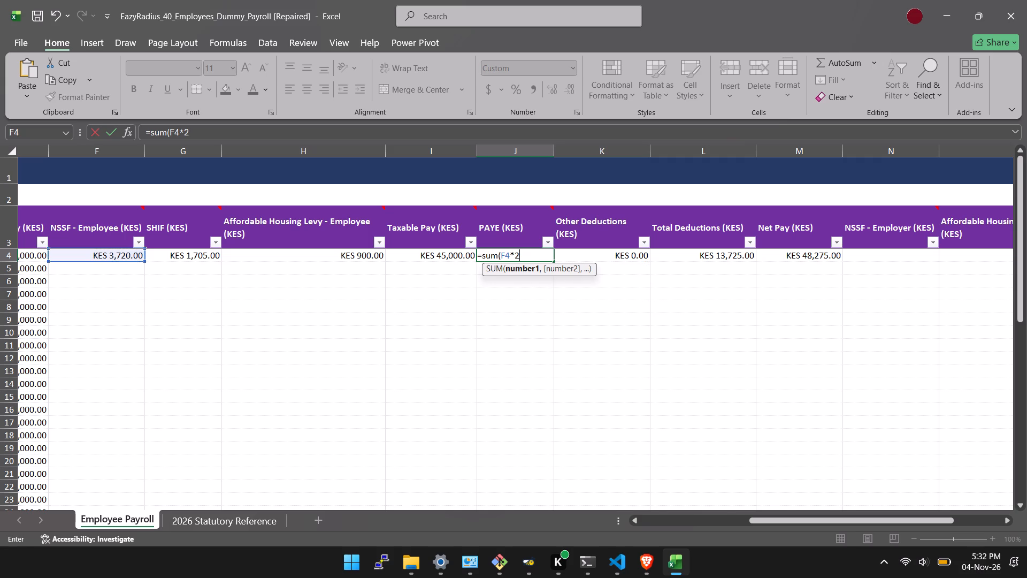
key("shift+parenright")
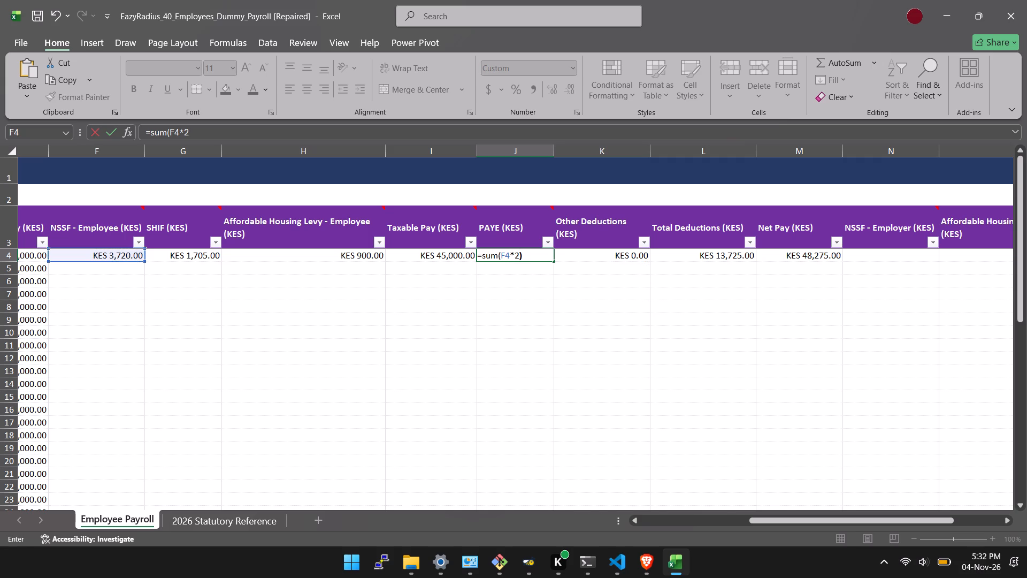
left_click(598, 382)
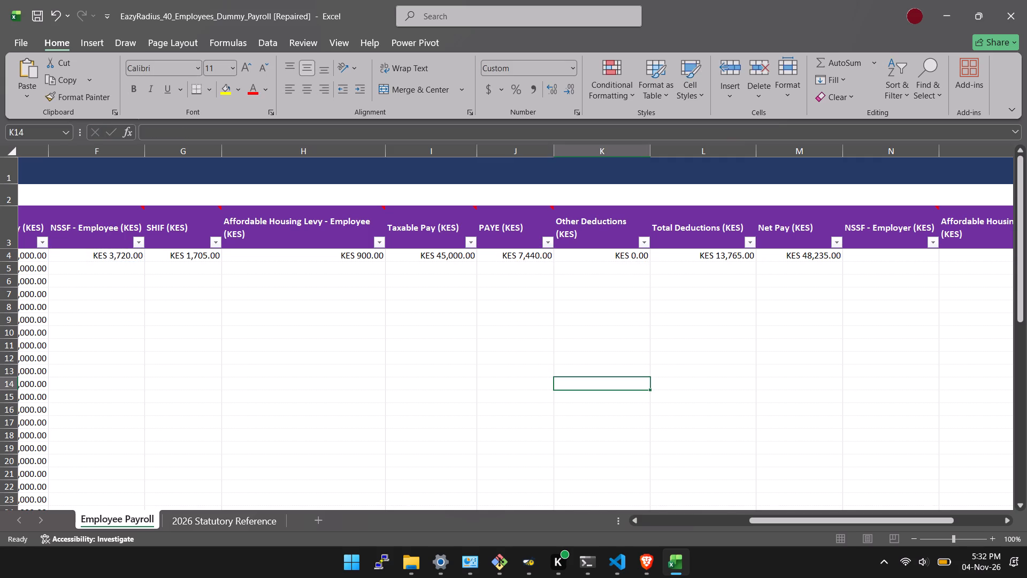
Fill the NSSF - Employee and SHIF formulas from F4 and G4 down to the second employee's row 5.
left_click_drag(767, 519, 641, 521)
left_click(600, 255)
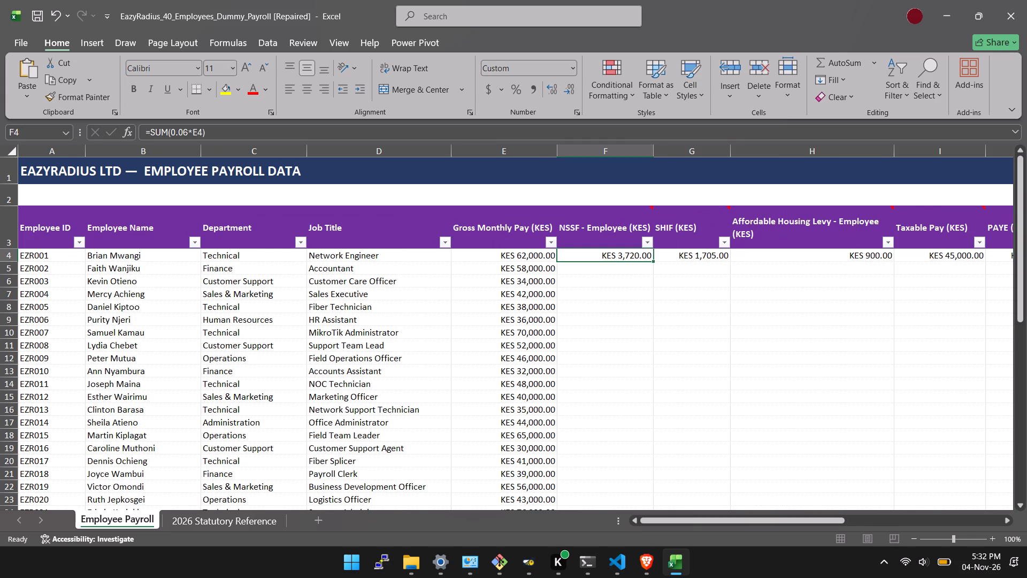
left_click_drag(653, 260, 656, 269)
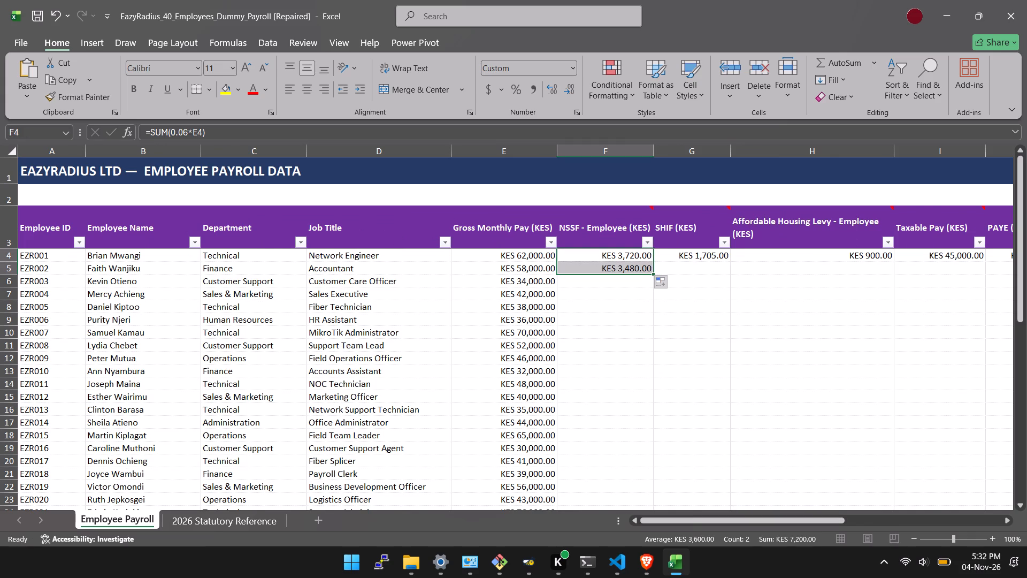
left_click(691, 364)
left_click(691, 258)
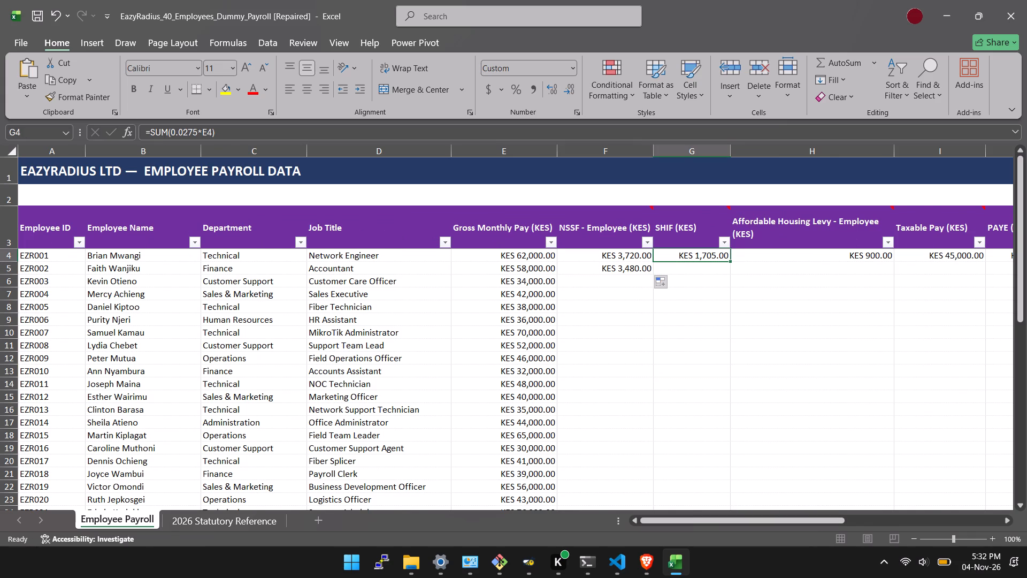
left_click_drag(730, 261, 731, 276)
left_click(803, 331)
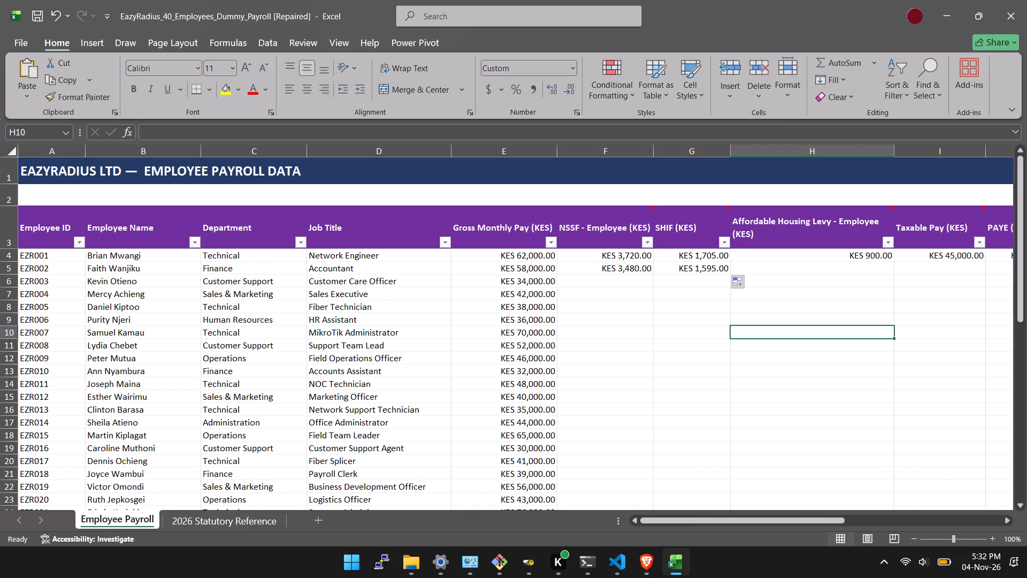
Copy the Affordable Housing Levy - Employee amount of 900 from H4 down to H5 for the second employee.
left_click_drag(703, 520, 711, 517)
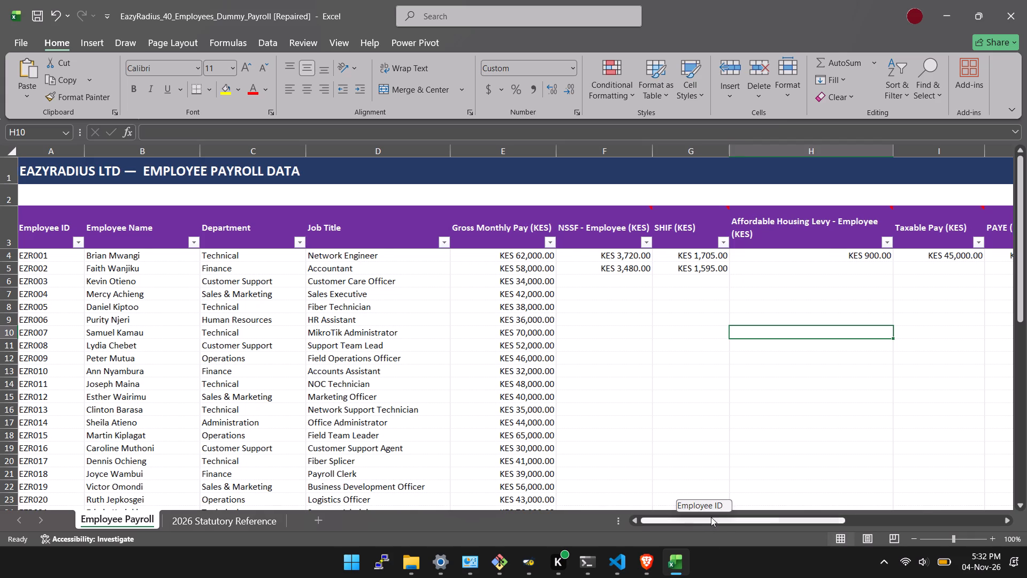
left_click_drag(711, 517, 737, 508)
left_click(704, 272)
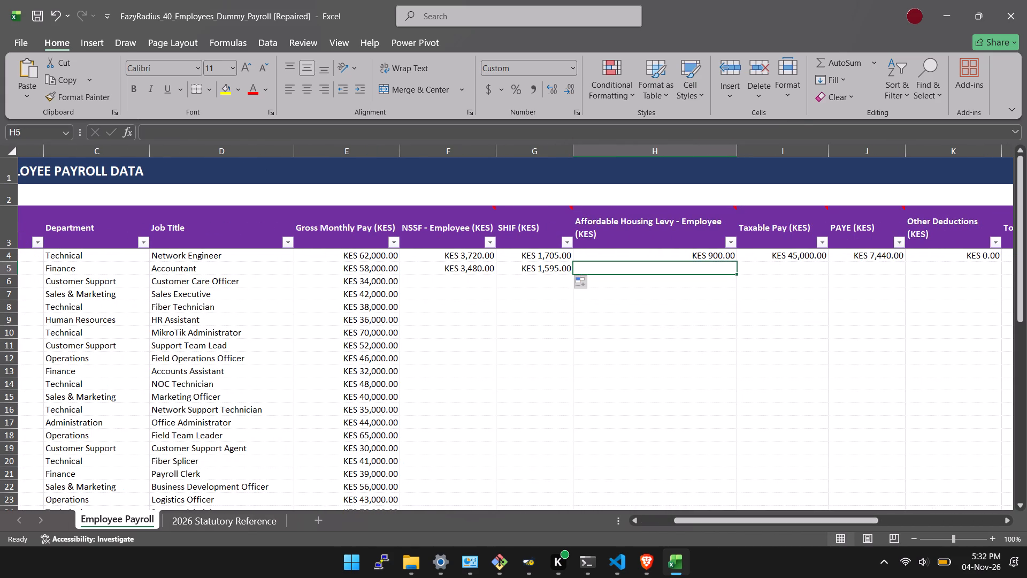
left_click(729, 254)
left_click_drag(737, 262, 737, 272)
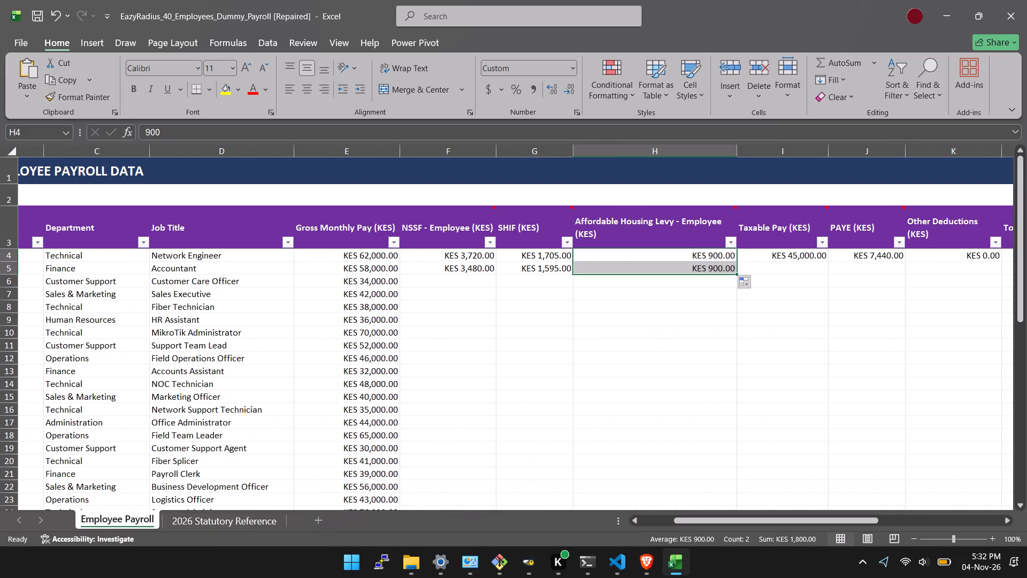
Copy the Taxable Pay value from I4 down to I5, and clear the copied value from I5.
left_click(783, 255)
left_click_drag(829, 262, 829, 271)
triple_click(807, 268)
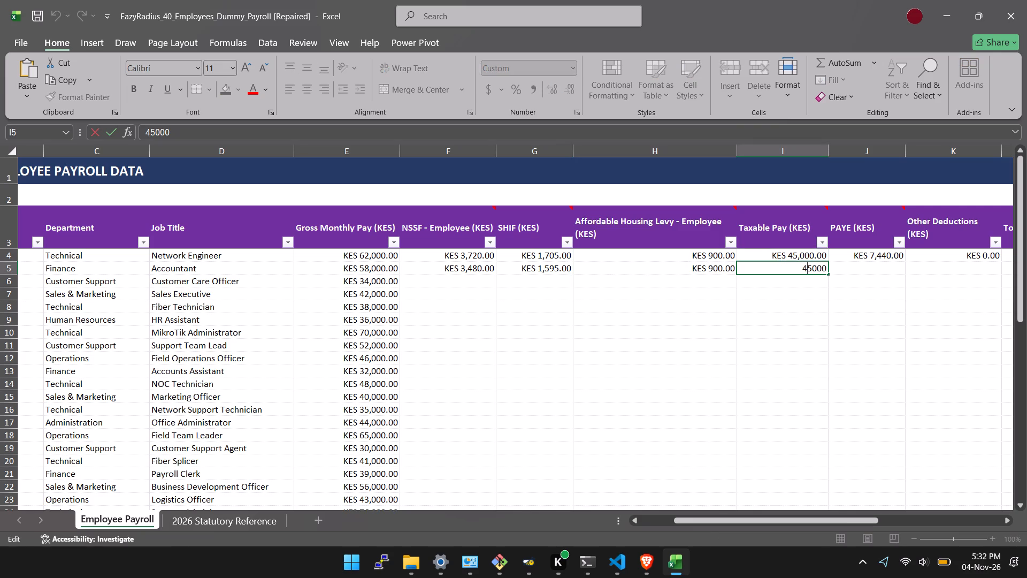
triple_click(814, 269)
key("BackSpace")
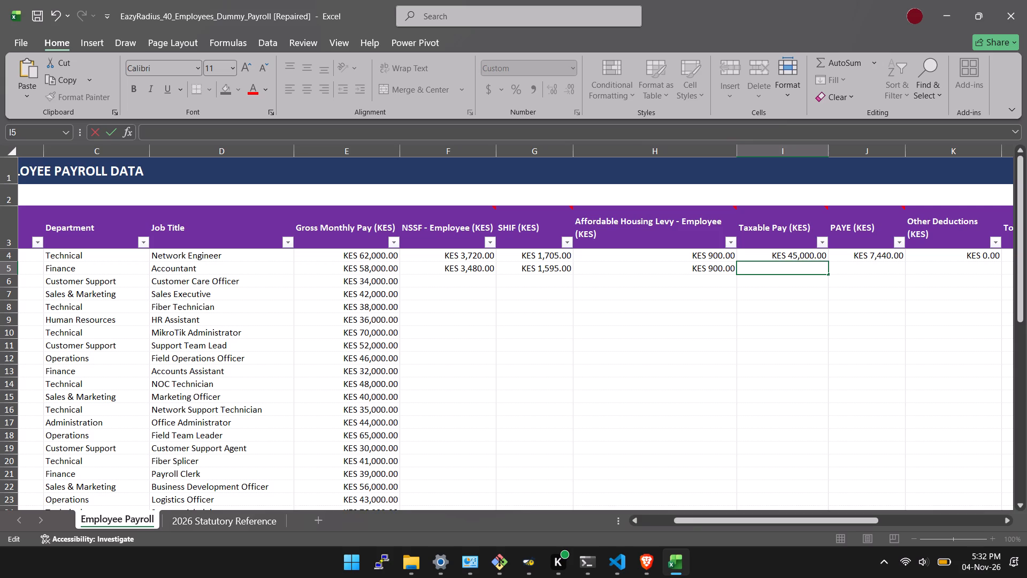
Replace the first employee's Taxable Pay in I4 with gross pay minus NSSF and SHIF, using =SUM(E4-F4-G4).
triple_click(804, 255)
key("BackSpace")
key("BackSpace")
key("BackSpace")
key("BackSpace")
key("BackSpace")
key("BackSpace")
key("BackSpace")
key("BackSpace")
key("BackSpace")
key("BackSpace")
key("BackSpace")
key("BackSpace")
key("BackSpace")
key("BackSpace")
key("BackSpace")
key("BackSpace")
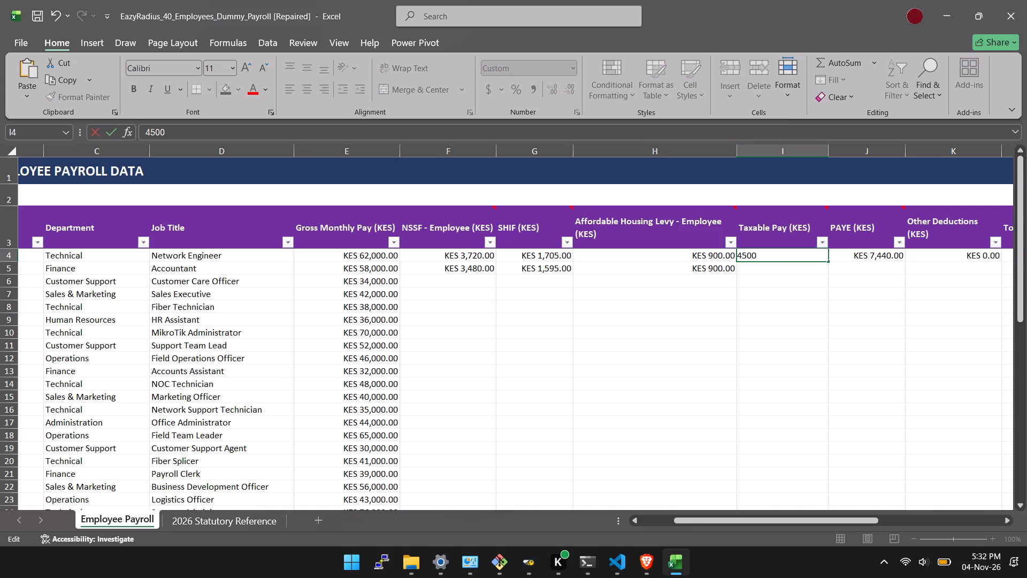
left_click(375, 256)
double_click(788, 256)
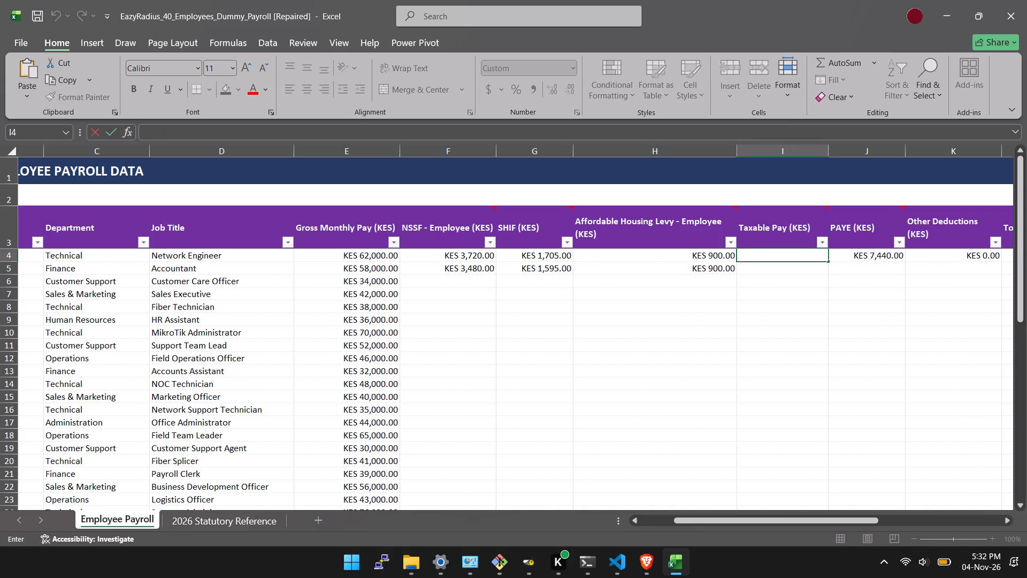
type("=sum")
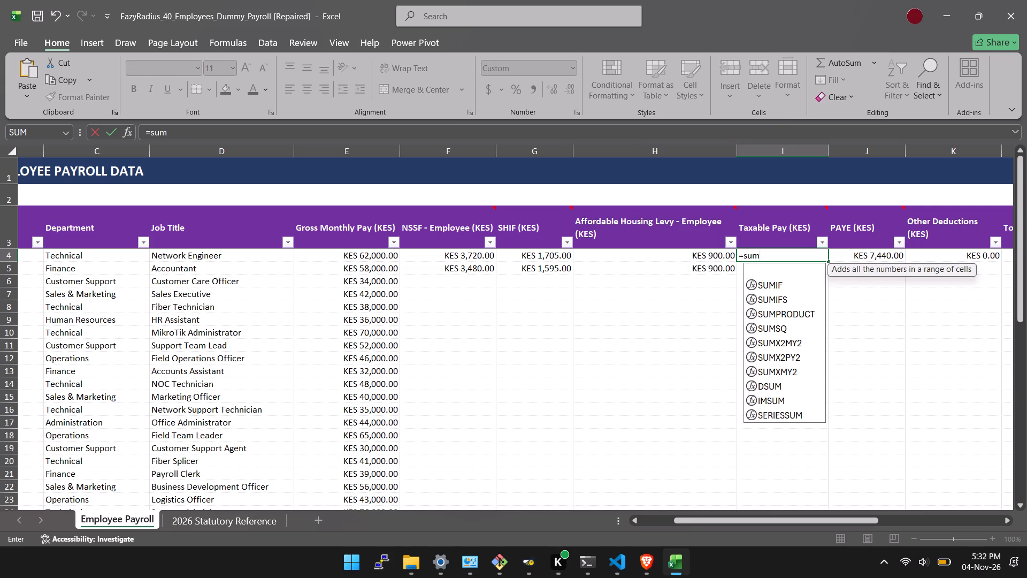
key("shift+parenleft")
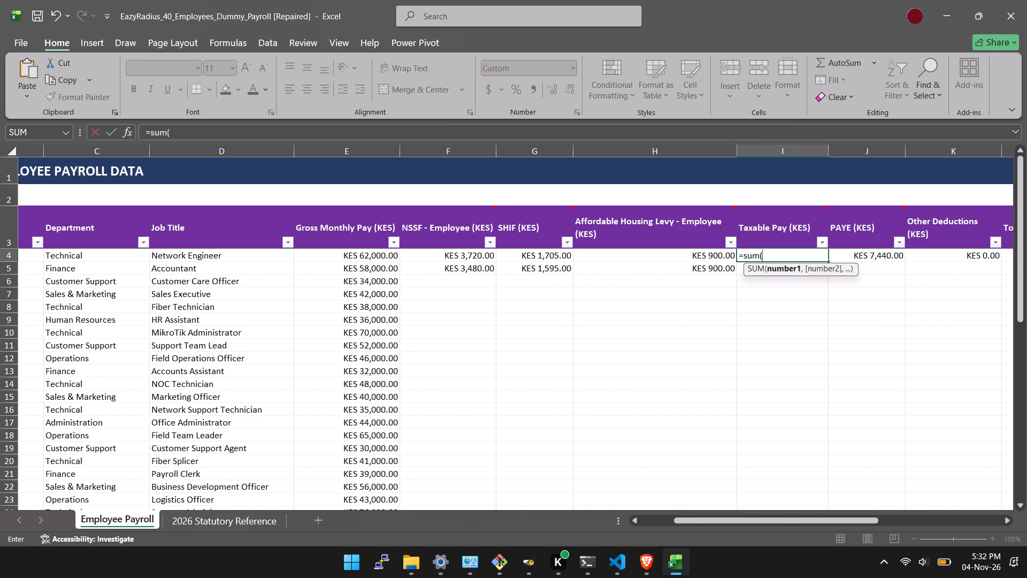
left_click(365, 257)
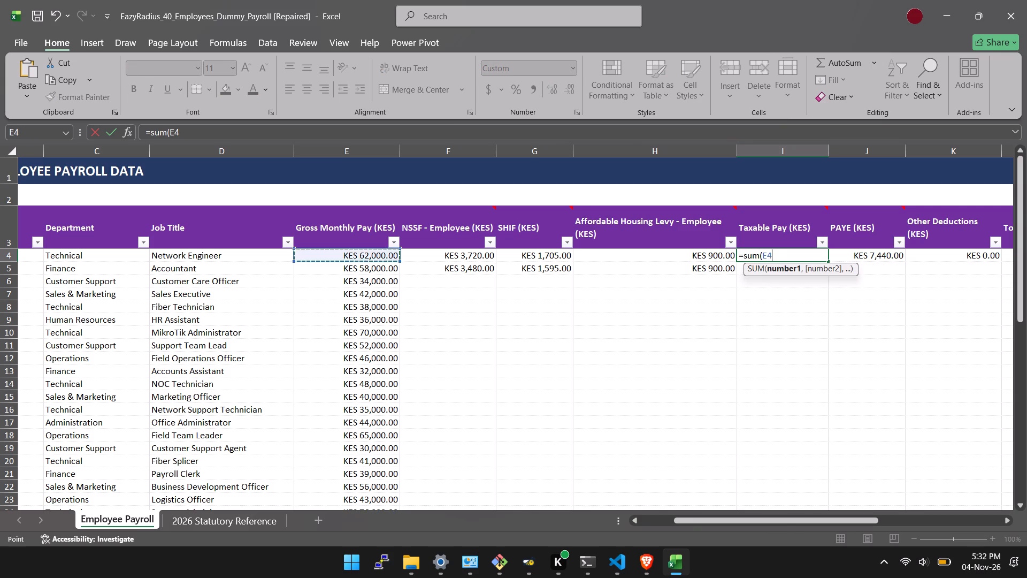
key("minus")
left_click(453, 255)
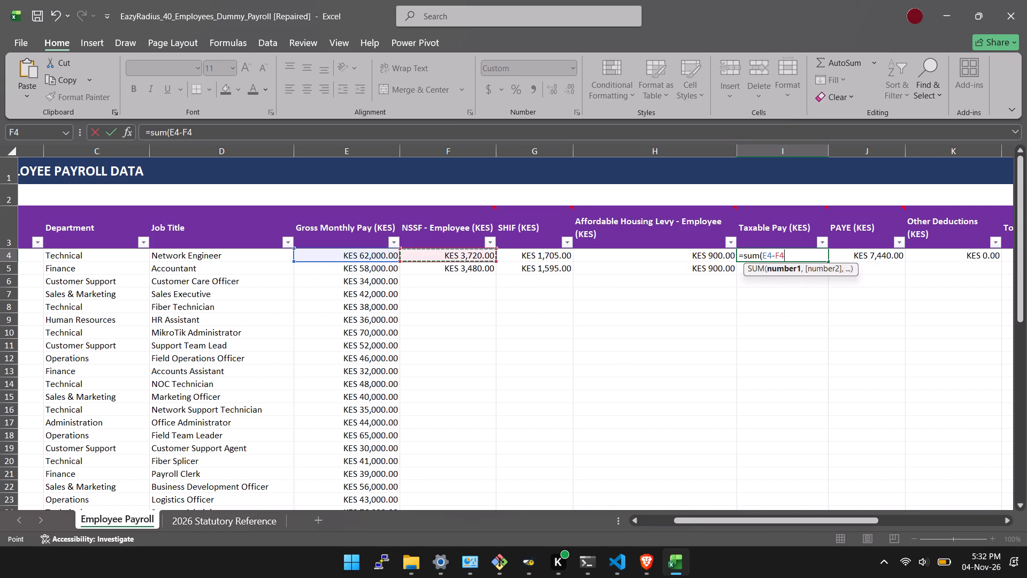
key("minus")
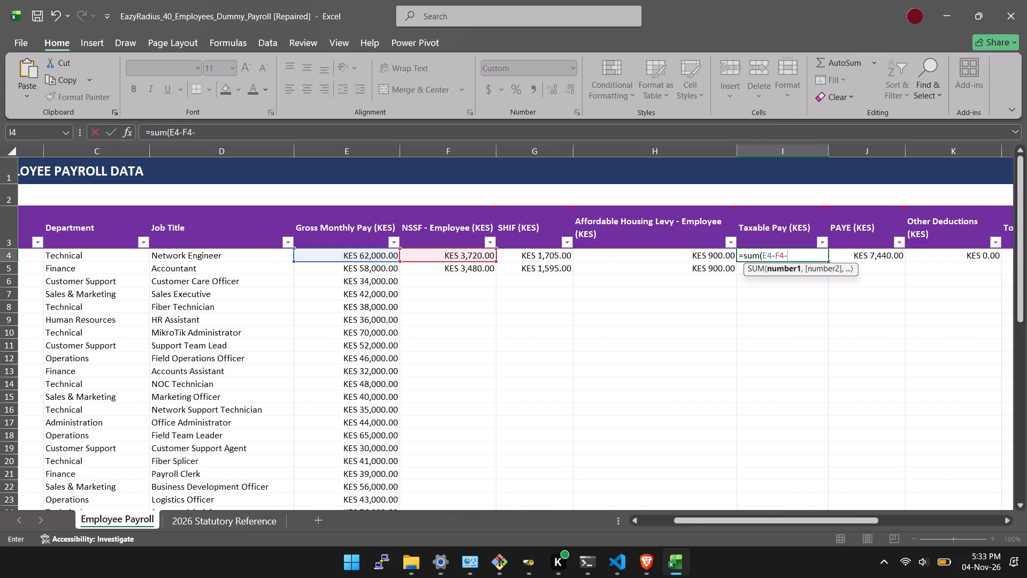
left_click(544, 257)
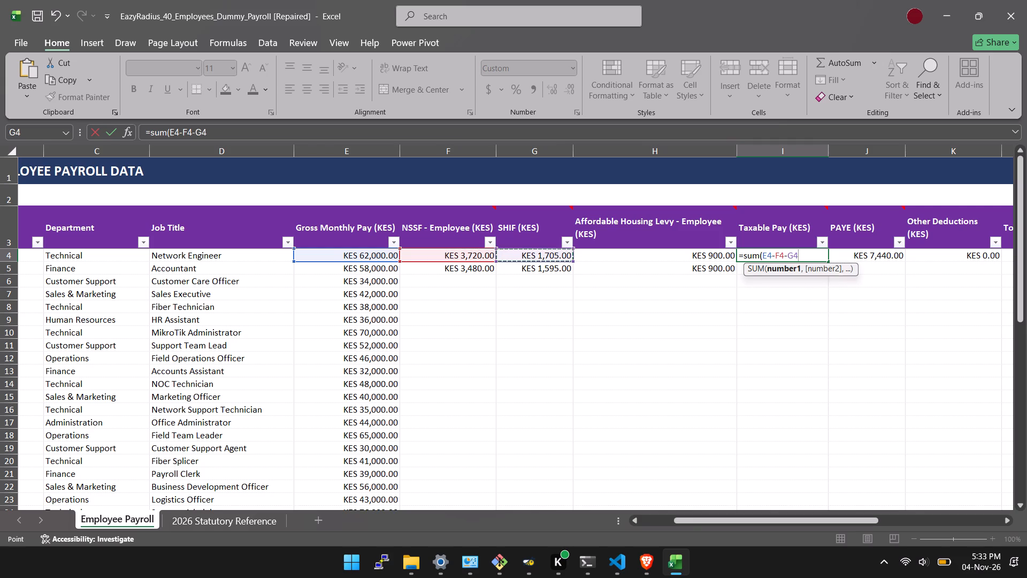
key("shift+parenright")
key("Return")
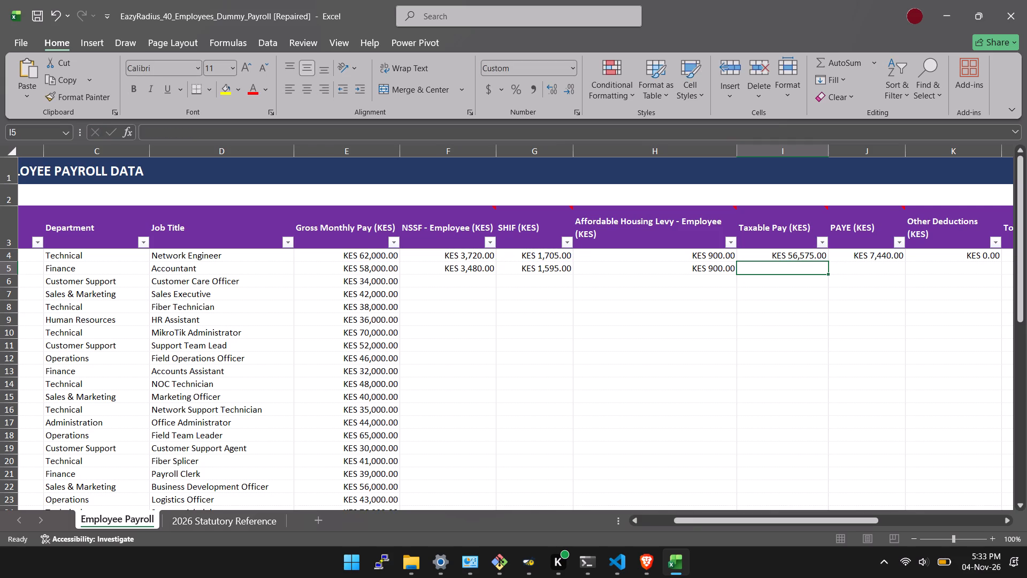
Fill the Taxable Pay and PAYE formulas from I4 and J4 down to the second employee's row 5.
left_click(780, 264)
left_click(791, 256)
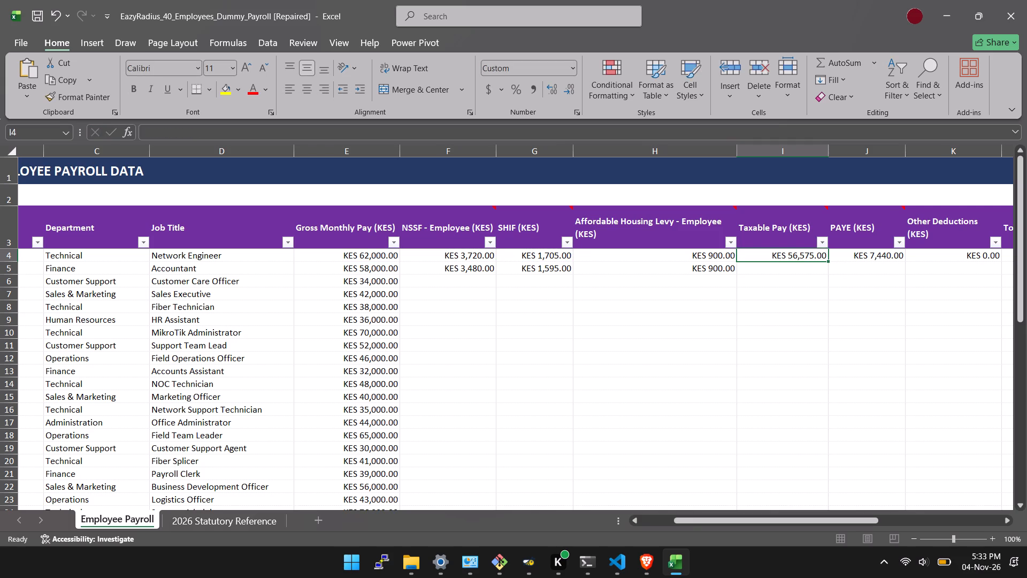
left_click_drag(827, 260, 830, 270)
left_click(869, 323)
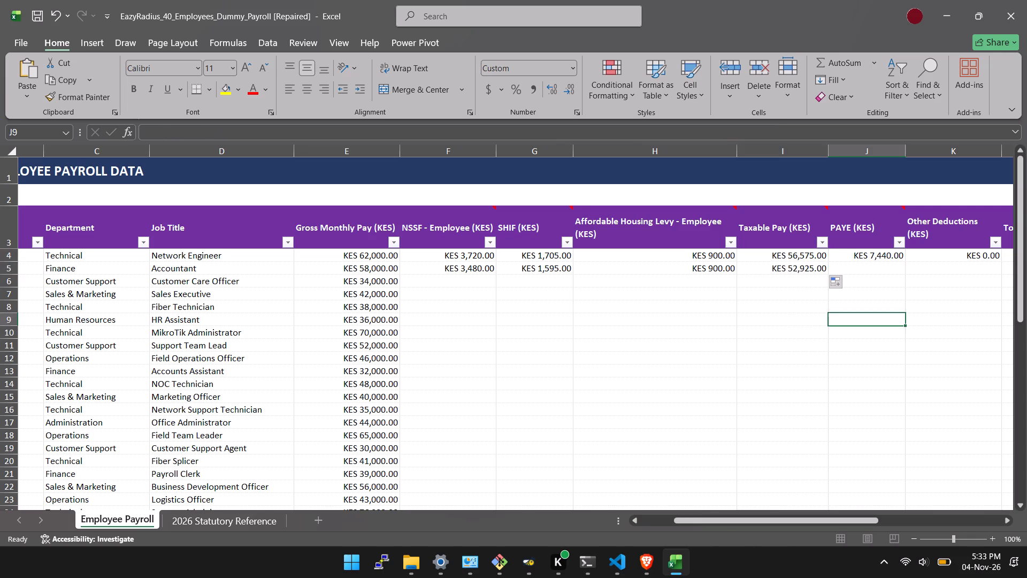
left_click(878, 252)
left_click_drag(903, 261, 905, 272)
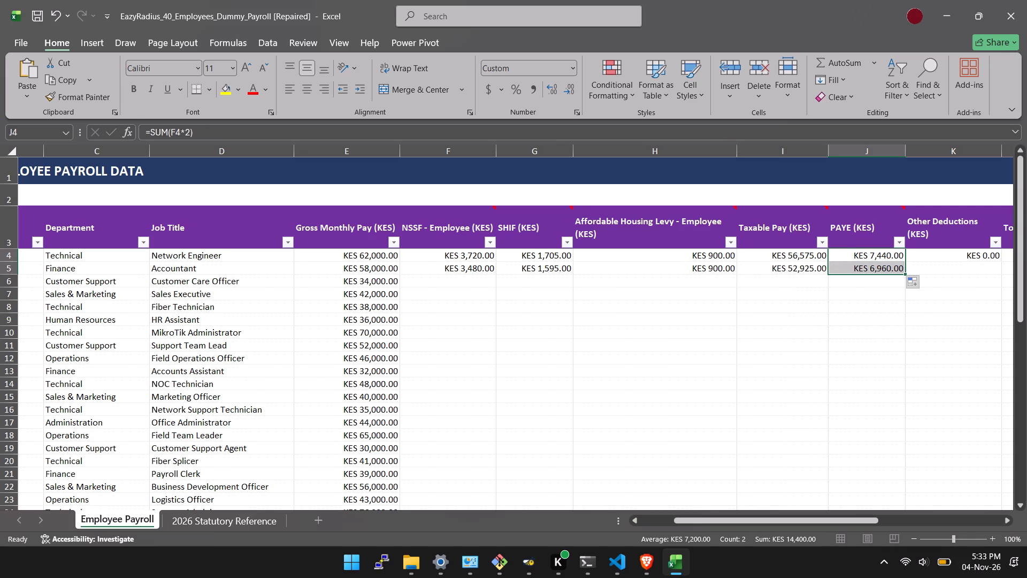
left_click(880, 318)
Fill the Total Deductions formula from L4 down to L5 for the second employee.
left_click_drag(739, 517, 762, 513)
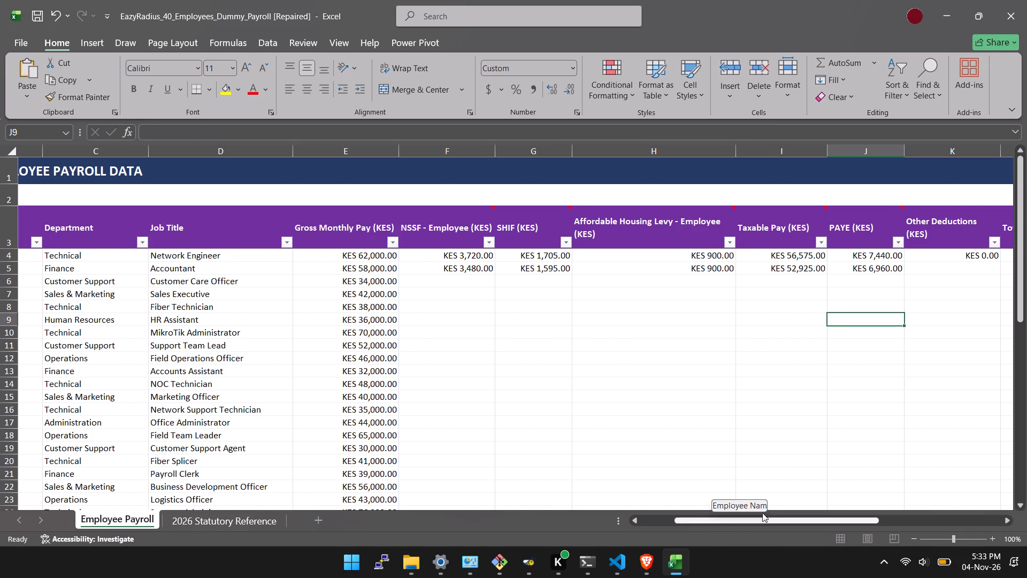
left_click_drag(762, 513, 796, 508)
left_click(793, 260)
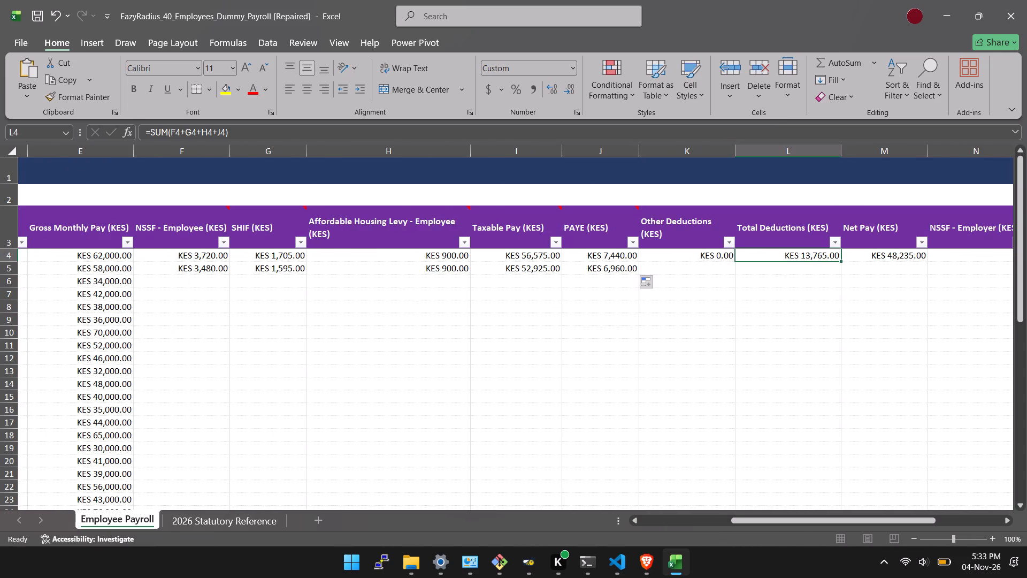
left_click_drag(841, 262, 842, 270)
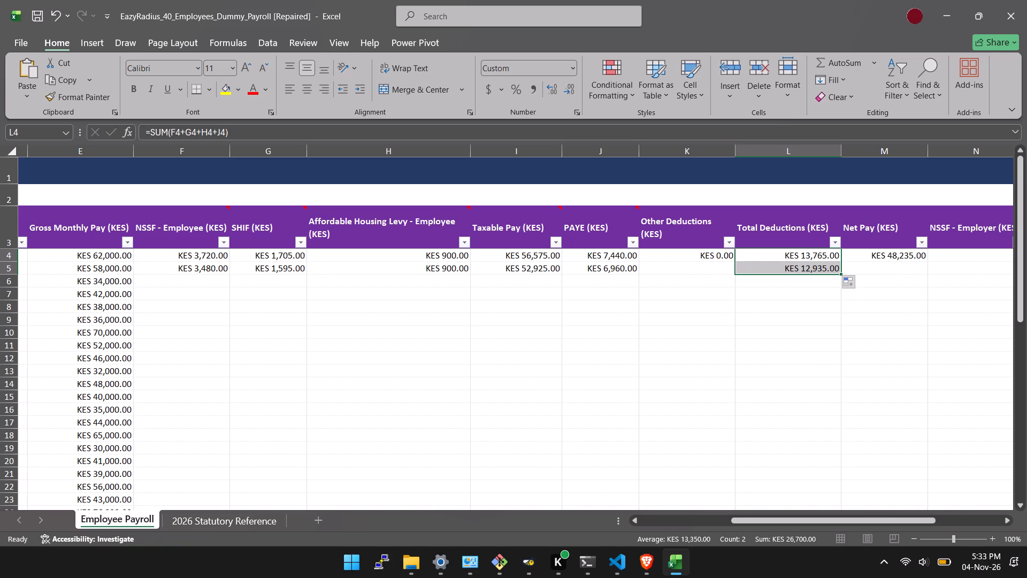
Fill the Net Pay formula from M4 down to M5 for the second employee.
left_click(841, 351)
left_click(823, 270)
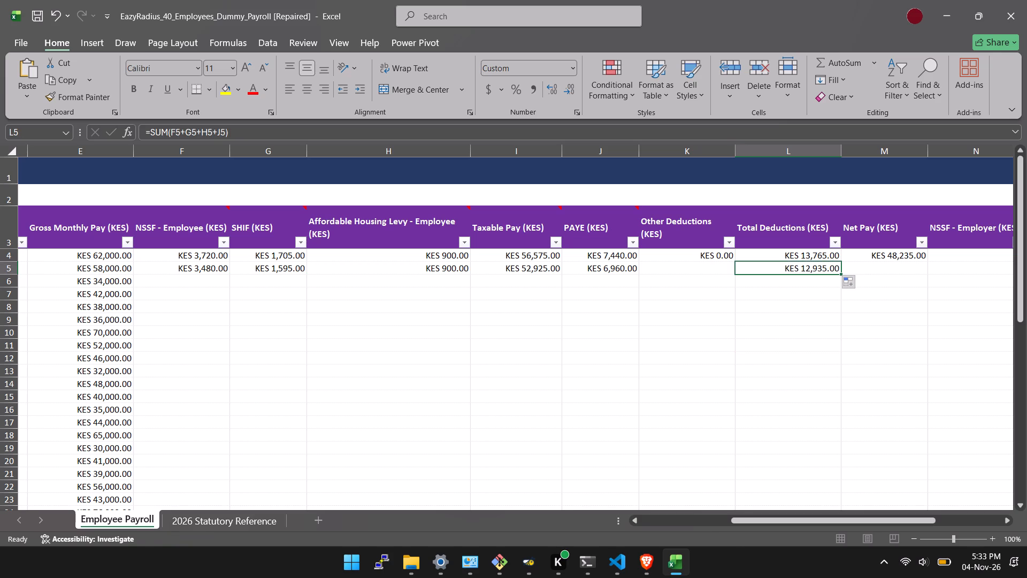
left_click_drag(841, 274, 849, 275)
left_click(877, 266)
left_click(888, 254)
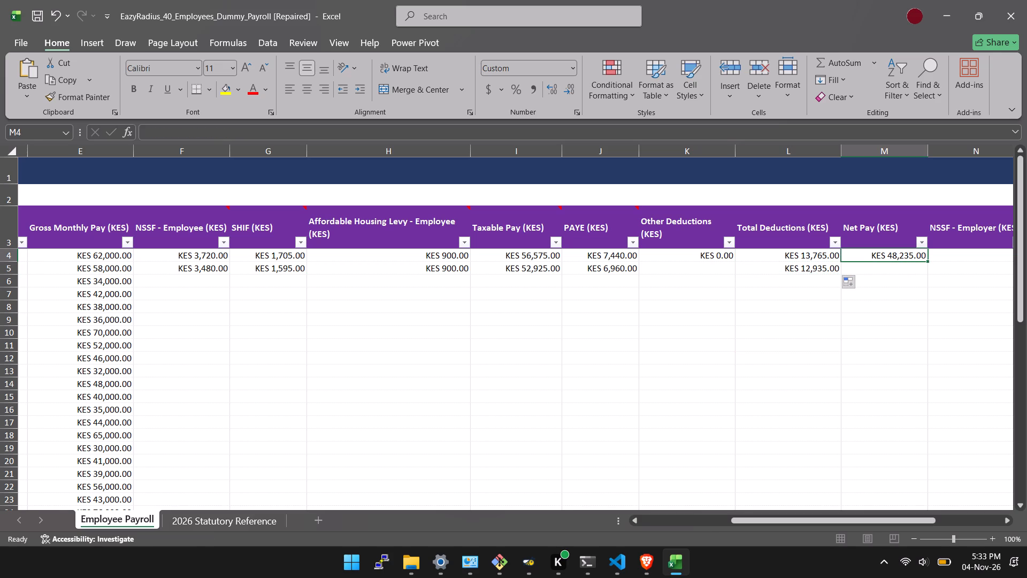
left_click_drag(929, 263, 928, 272)
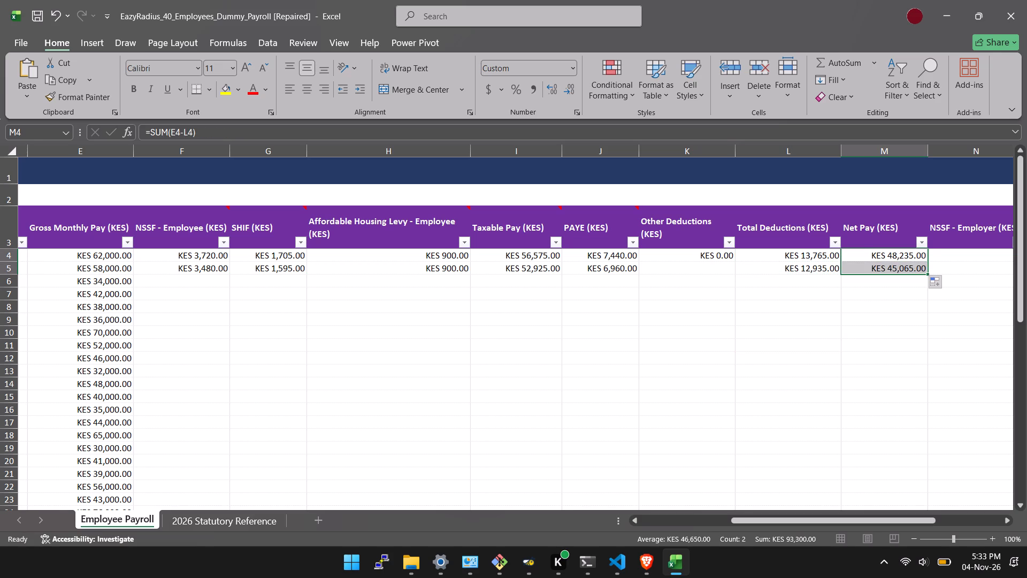
left_click_drag(793, 518, 673, 517)
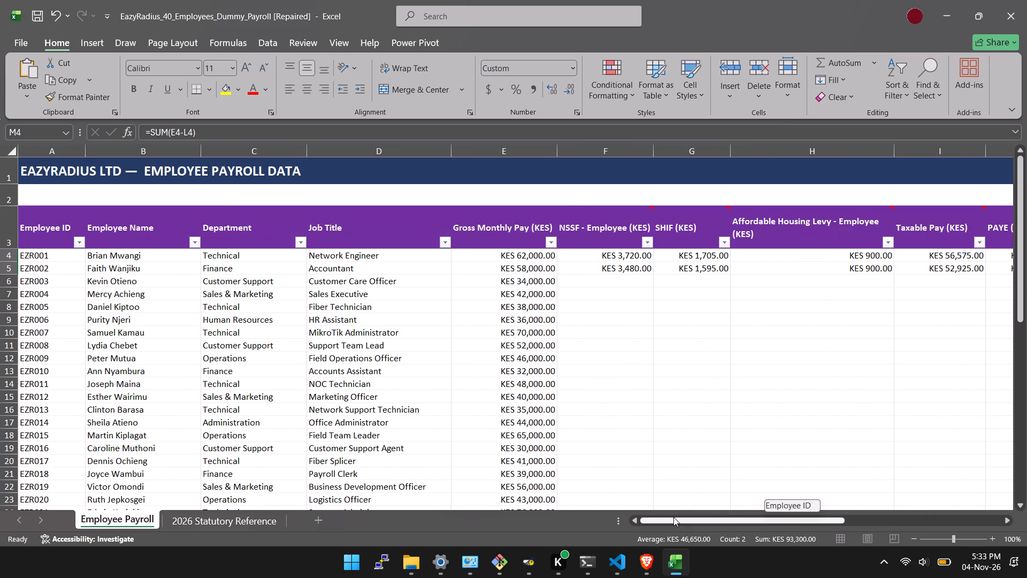
left_click_drag(673, 517, 801, 506)
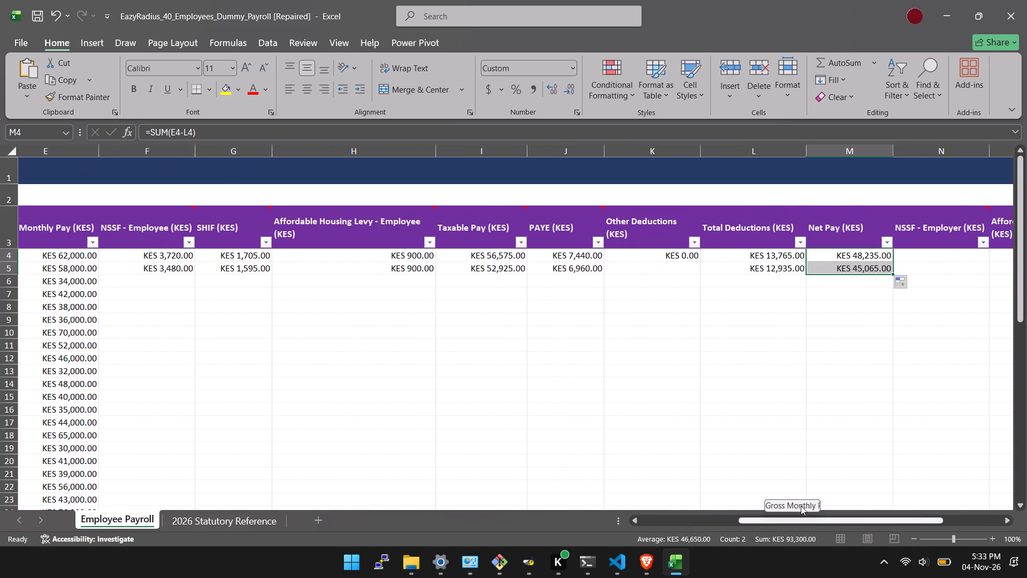
left_click_drag(801, 506, 648, 494)
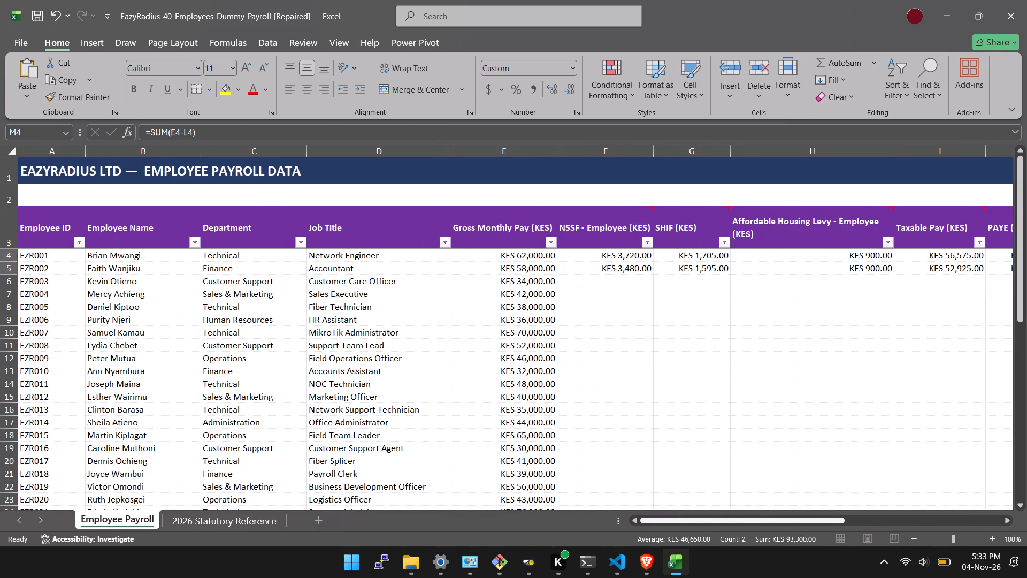
left_click(610, 271)
left_click_drag(653, 273, 650, 309)
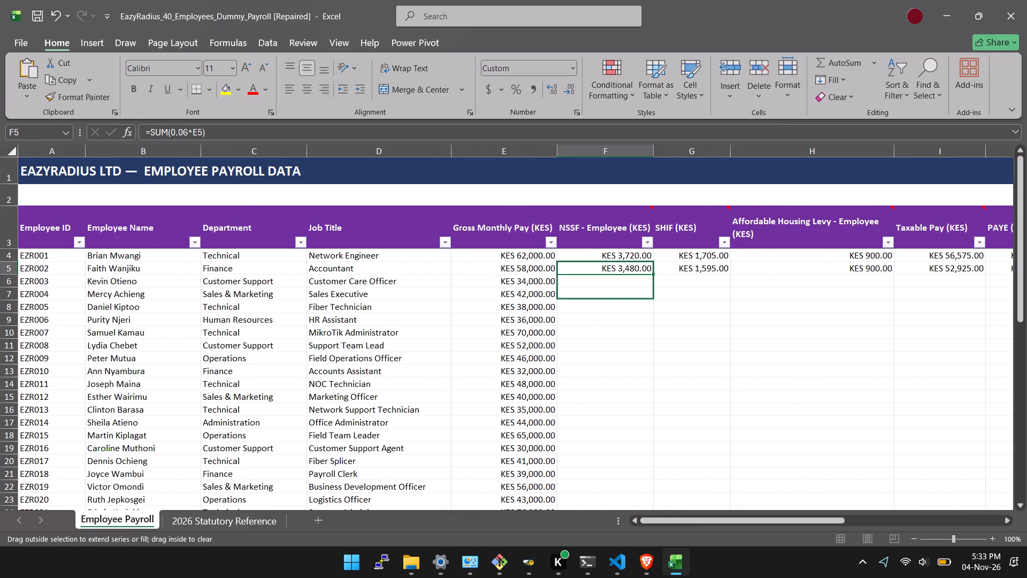
left_click_drag(650, 309, 651, 394)
left_click(700, 346)
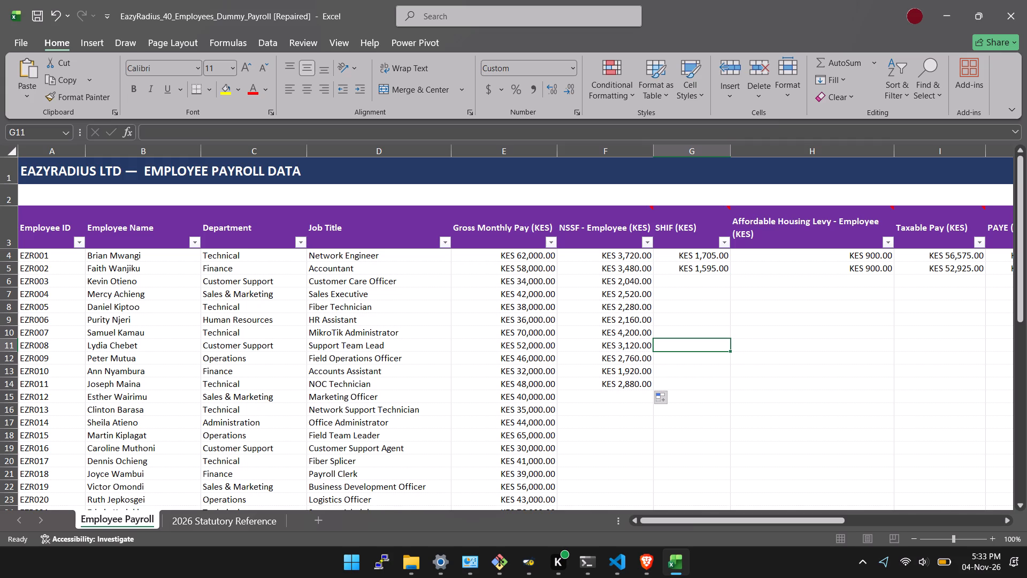
Fill the SHIF formula from G5 and the employee Affordable Housing Levy of 900 from H5 down to row 14.
left_click(702, 271)
left_click_drag(730, 272, 731, 308)
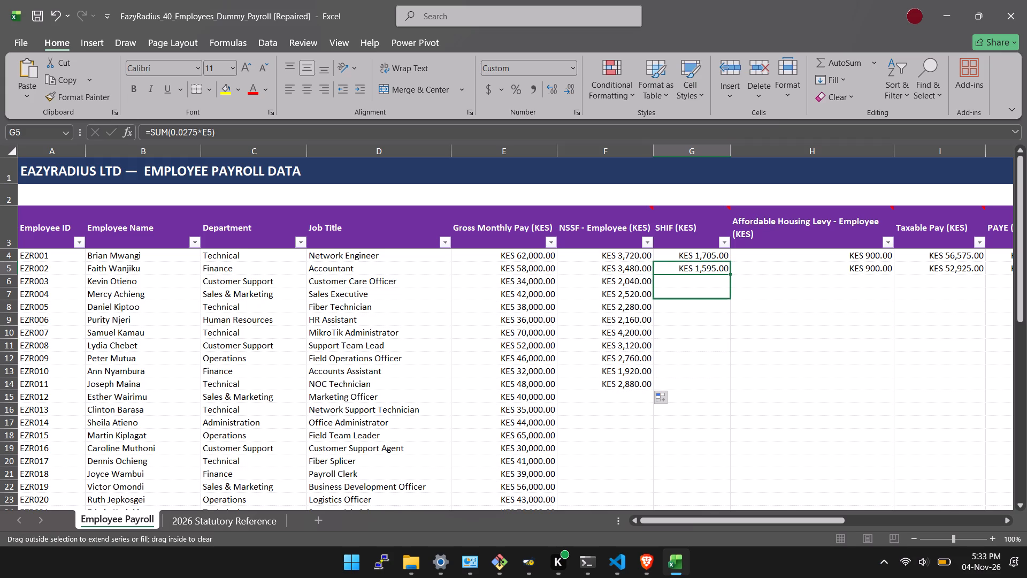
left_click_drag(731, 308, 735, 387)
left_click_drag(696, 522, 712, 520)
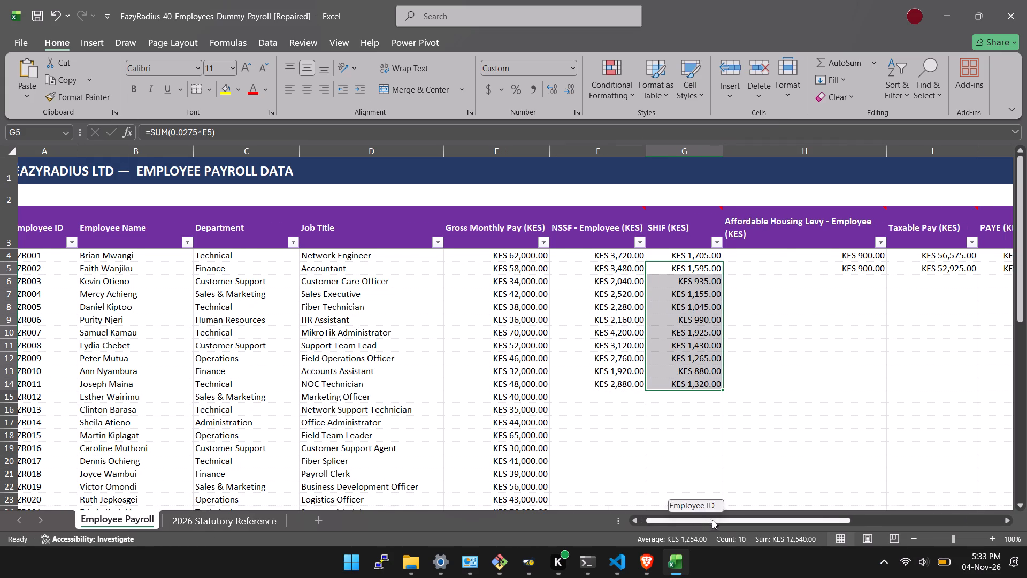
left_click_drag(712, 520, 725, 516)
left_click(727, 269)
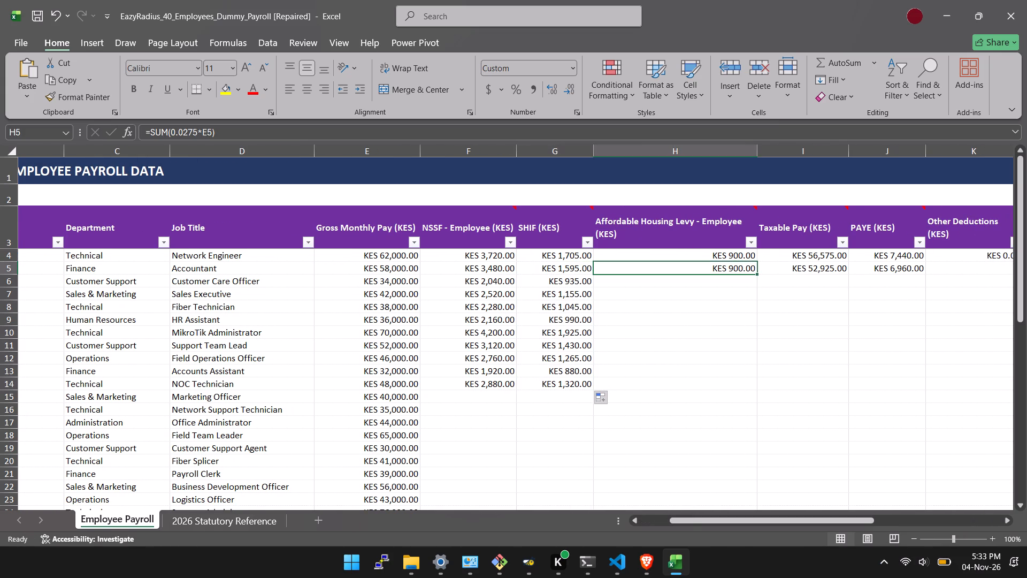
left_click_drag(757, 272, 747, 387)
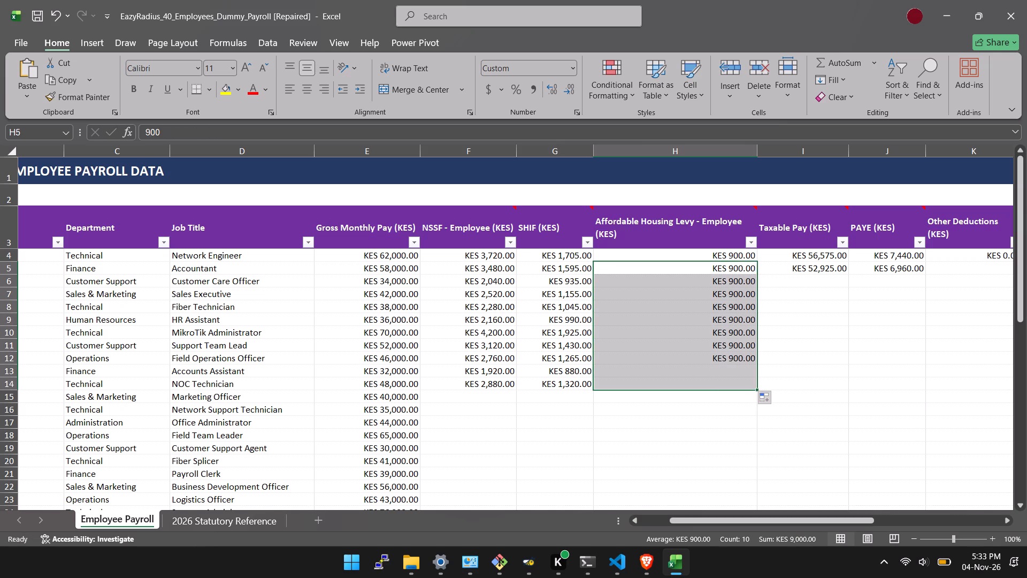
Fill the Taxable Pay and PAYE formulas from I5 and J5 down to row 14.
left_click_drag(730, 520, 755, 515)
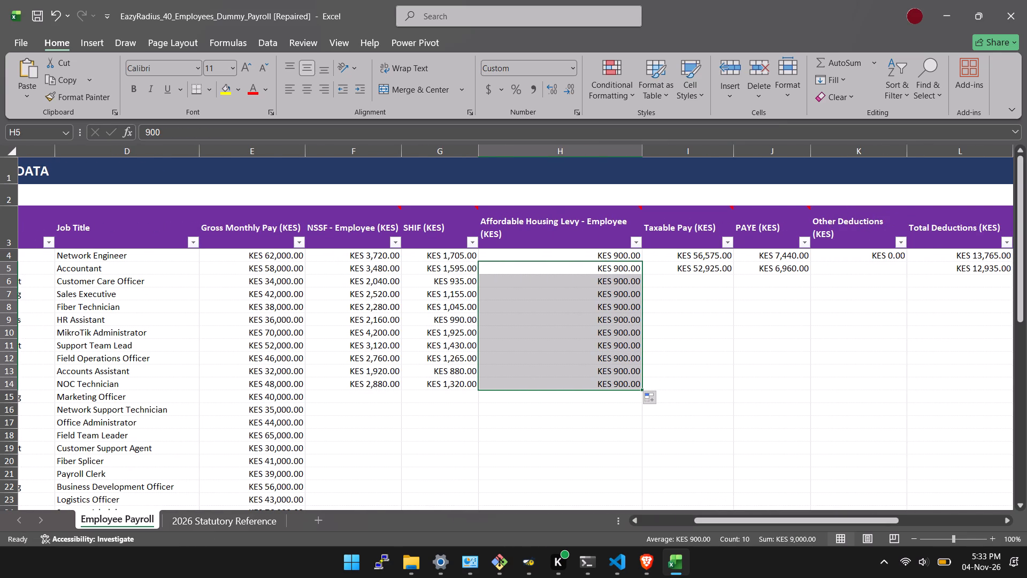
left_click(715, 268)
left_click_drag(733, 272, 735, 284)
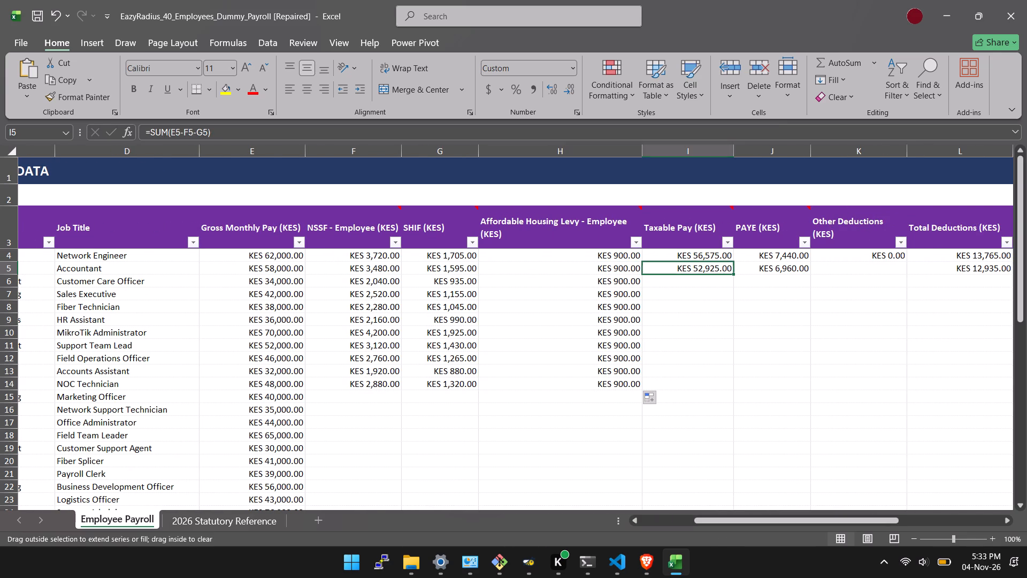
left_click_drag(735, 284, 740, 393)
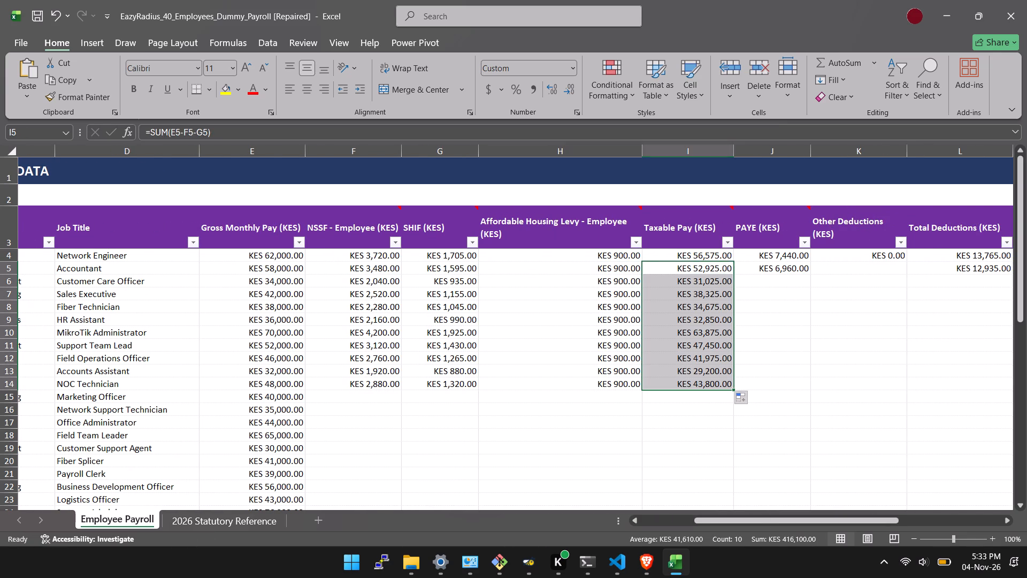
left_click_drag(758, 520, 791, 522)
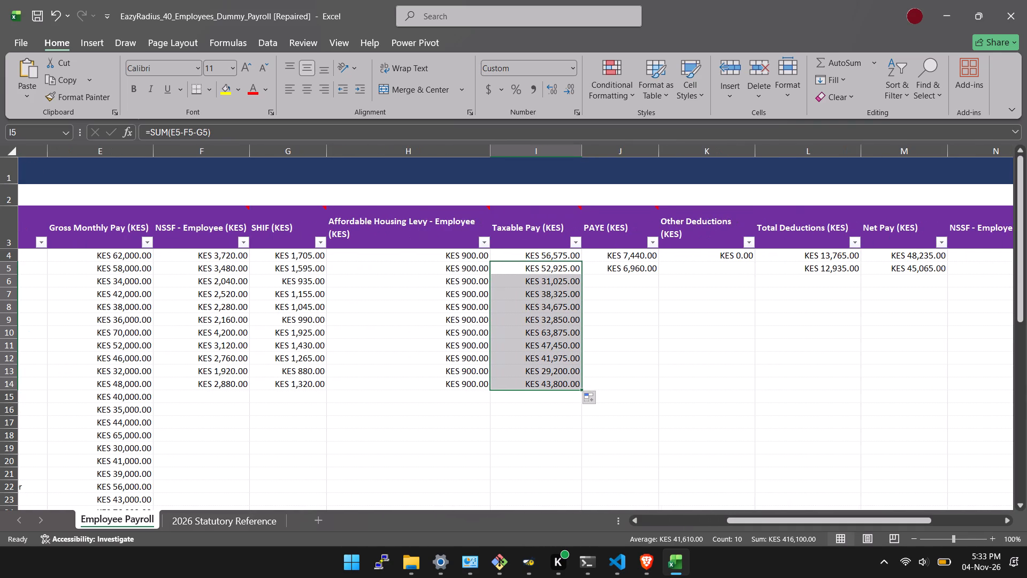
left_click(626, 271)
left_click_drag(659, 275, 660, 388)
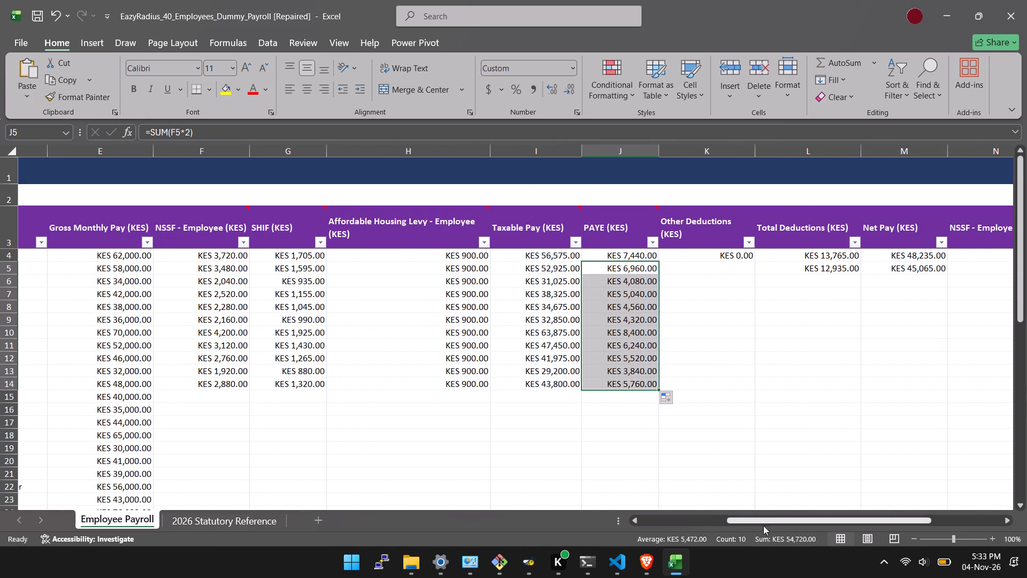
Fill the Total Deductions and Net Pay formulas from L5 and M5 down to row 14.
left_click_drag(750, 520, 787, 521)
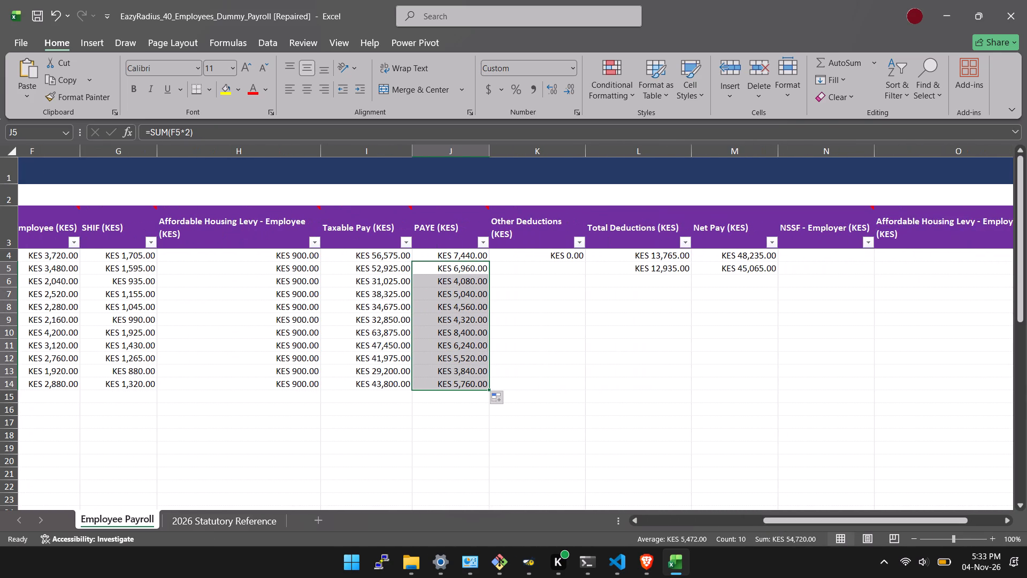
left_click(660, 273)
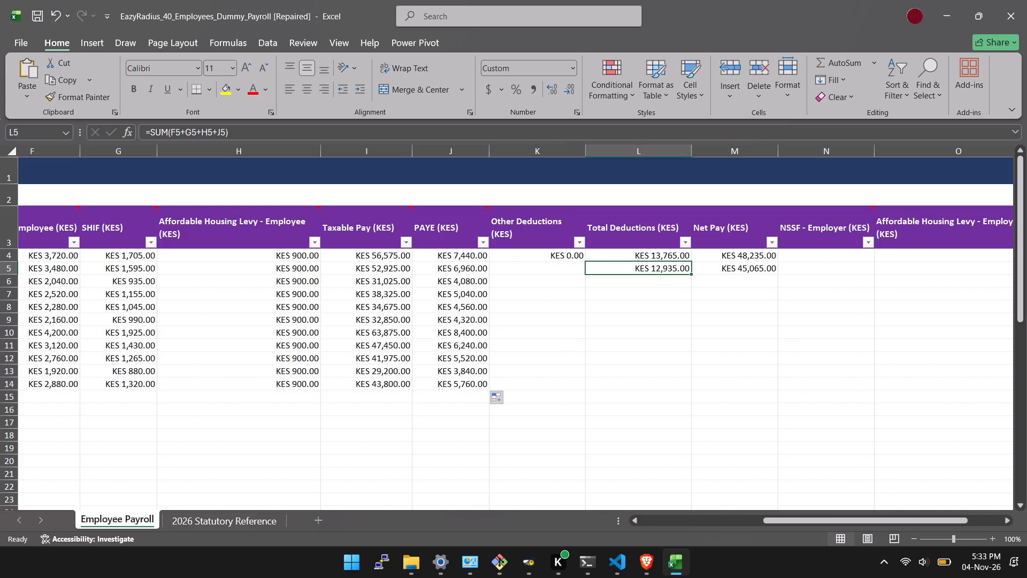
left_click_drag(691, 273, 689, 390)
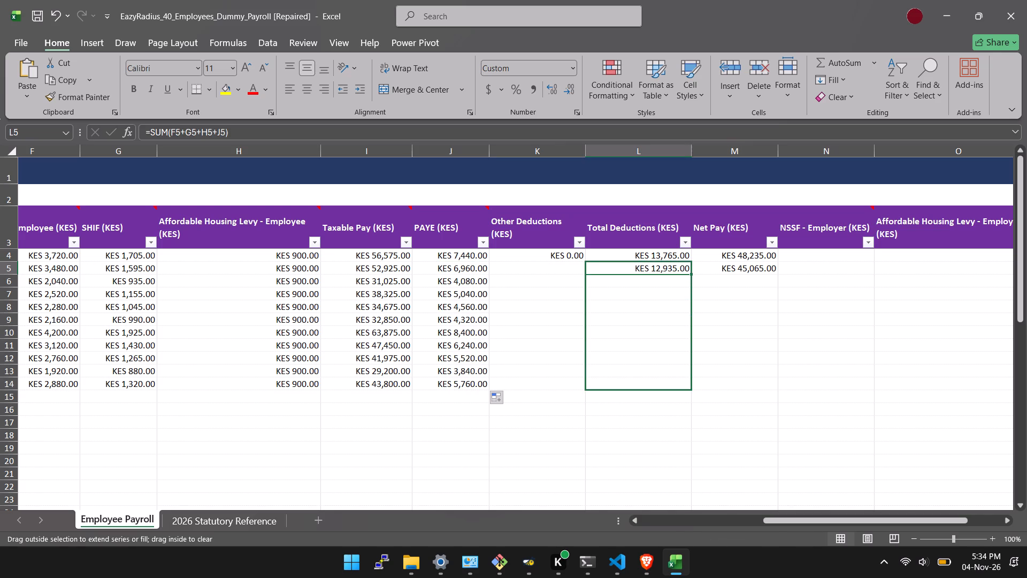
left_click_drag(689, 390, 689, 389)
left_click(743, 268)
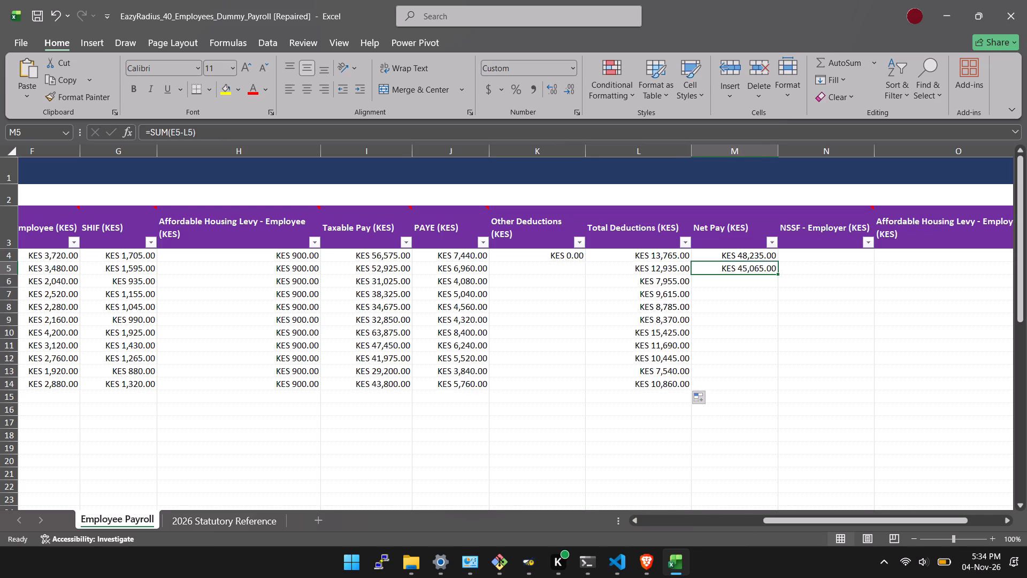
left_click_drag(780, 275, 781, 311)
left_click(764, 272)
left_click_drag(778, 275, 782, 367)
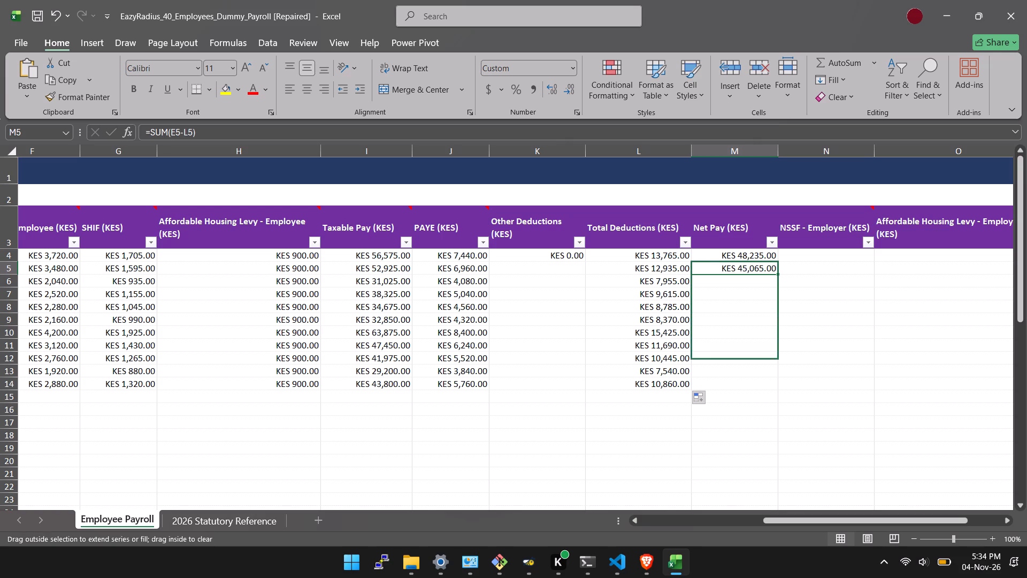
left_click_drag(782, 367, 787, 387)
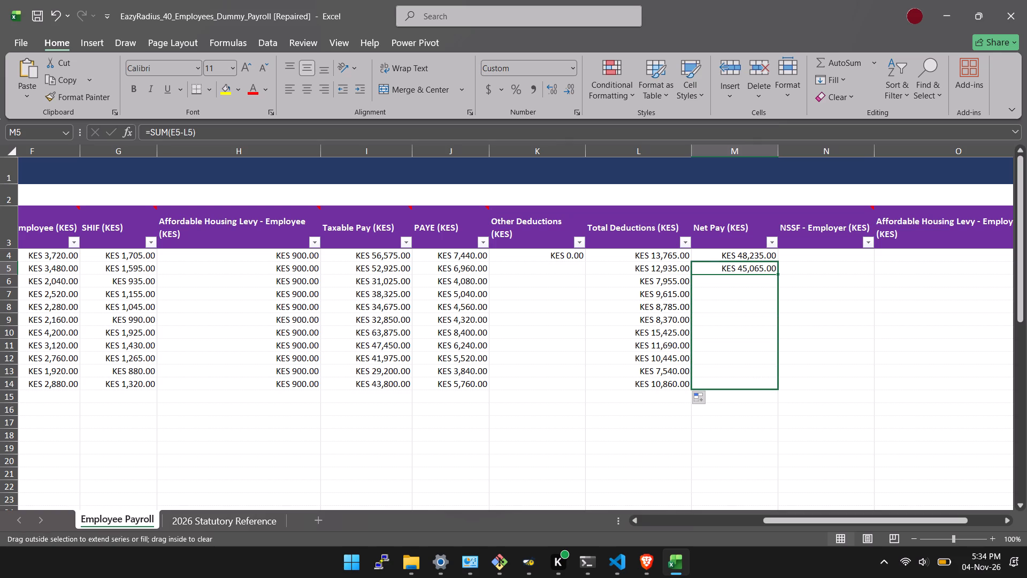
left_click_drag(787, 387, 786, 386)
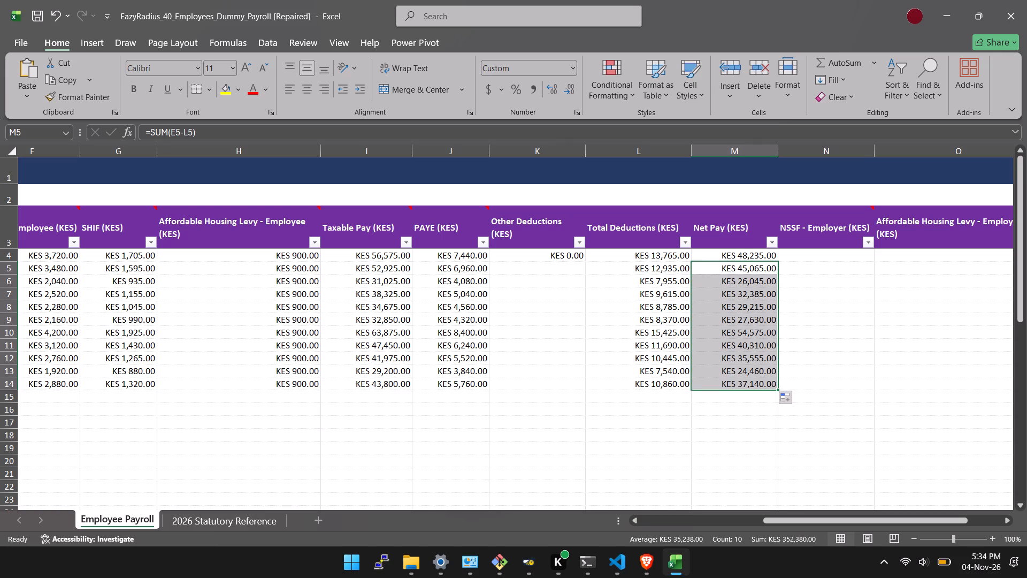
Extend the NSSF - Employee formula from F14, the last filled row, to the employees below.
double_click(790, 514)
left_click_drag(785, 518, 661, 508)
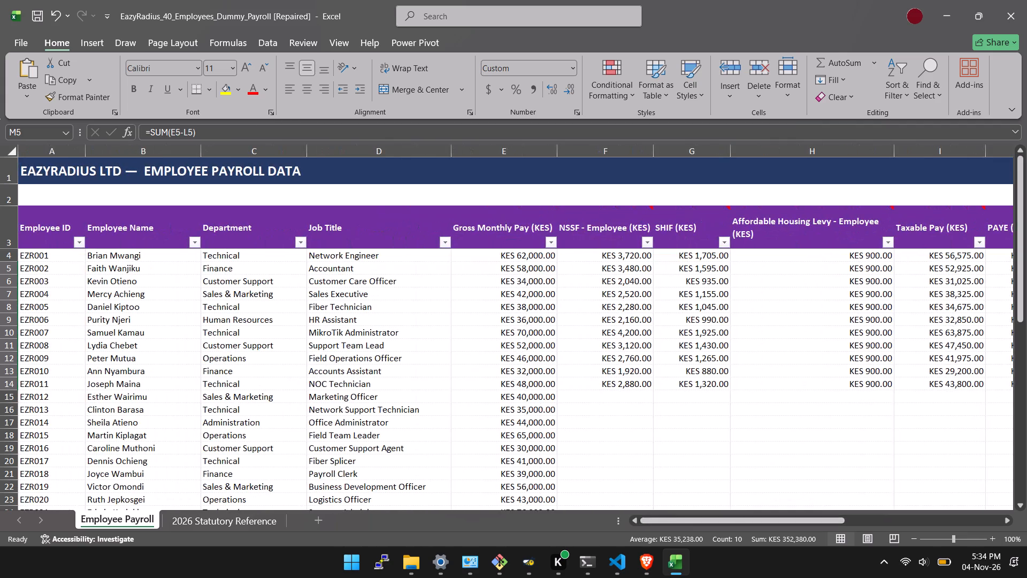
scroll(578, 347, "down", 3)
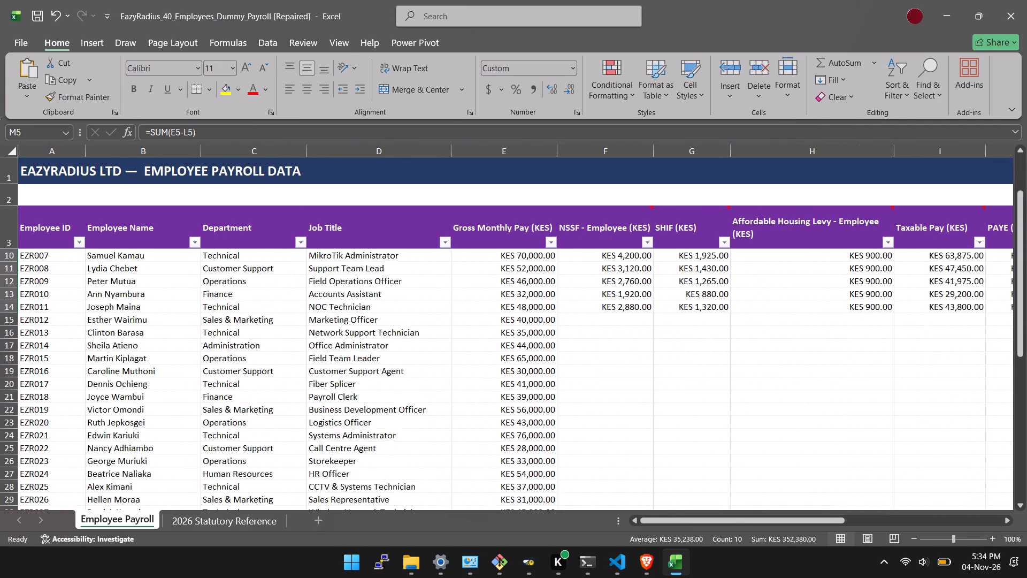
left_click(615, 263)
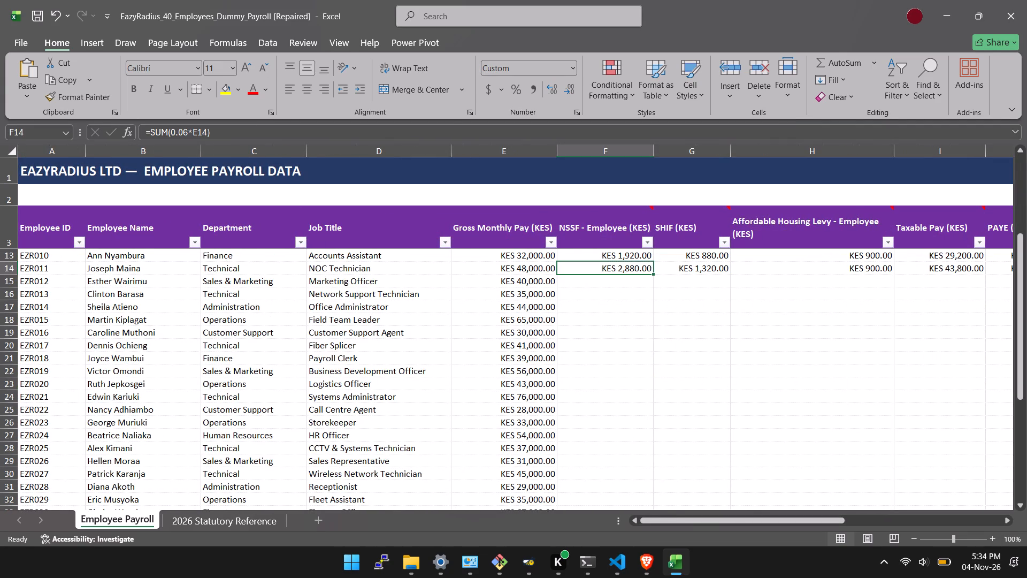
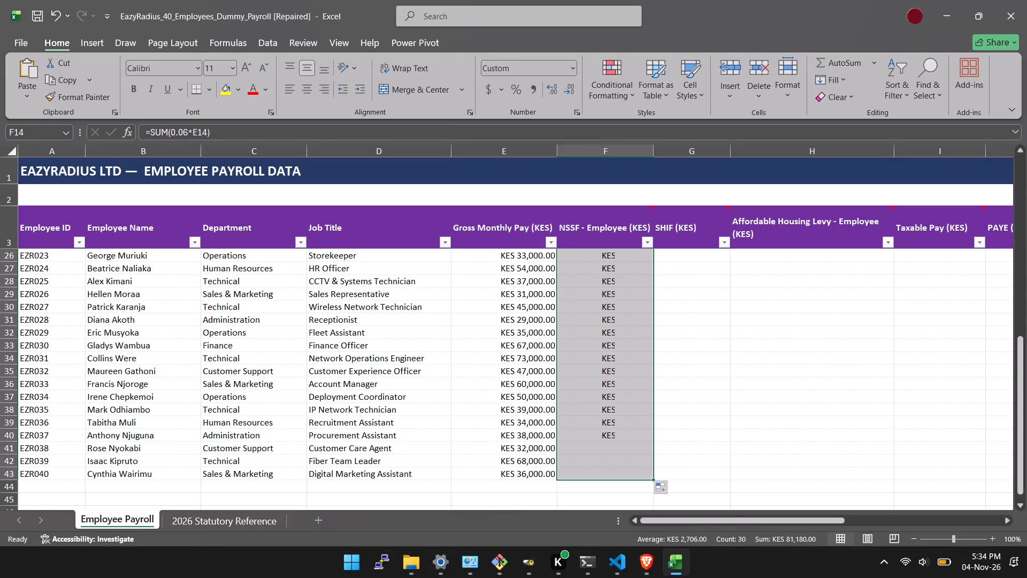
Fill the SHIF formula from G14 down to the last employee in row 43.
left_click_drag(688, 522, 689, 522)
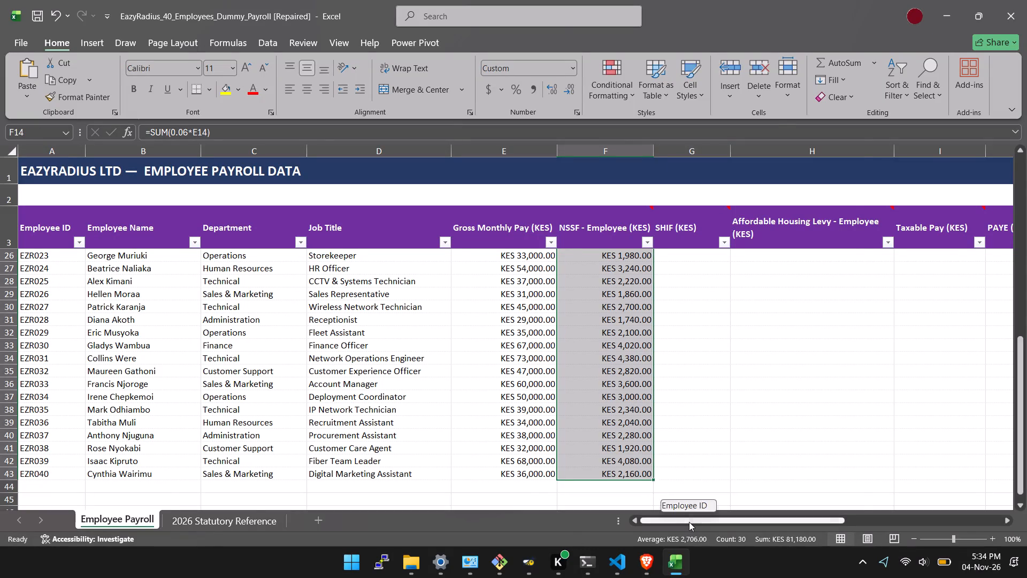
left_click_drag(689, 522, 695, 523)
scroll(686, 415, "up", 7)
left_click(673, 367)
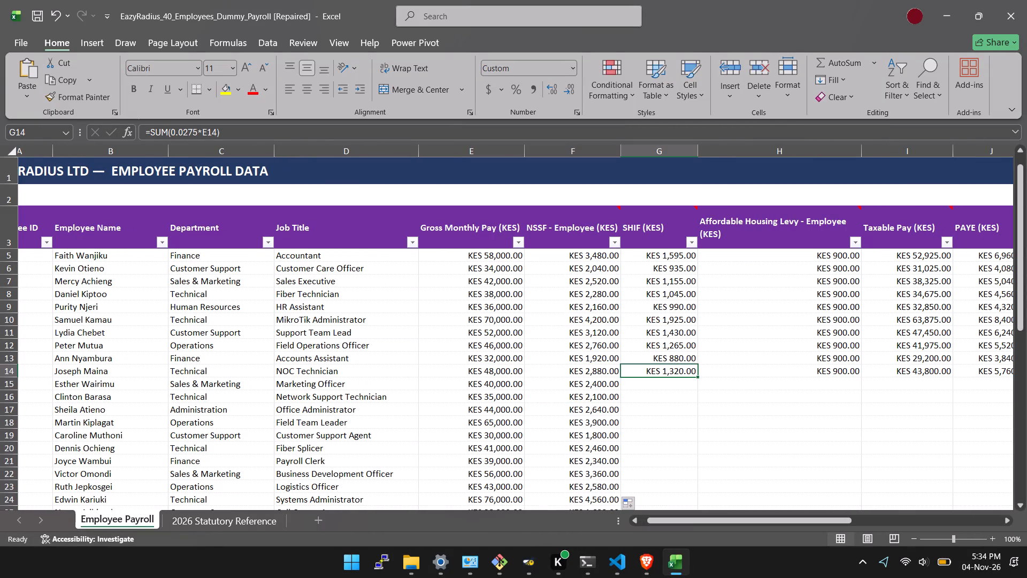
left_click_drag(699, 377, 715, 546)
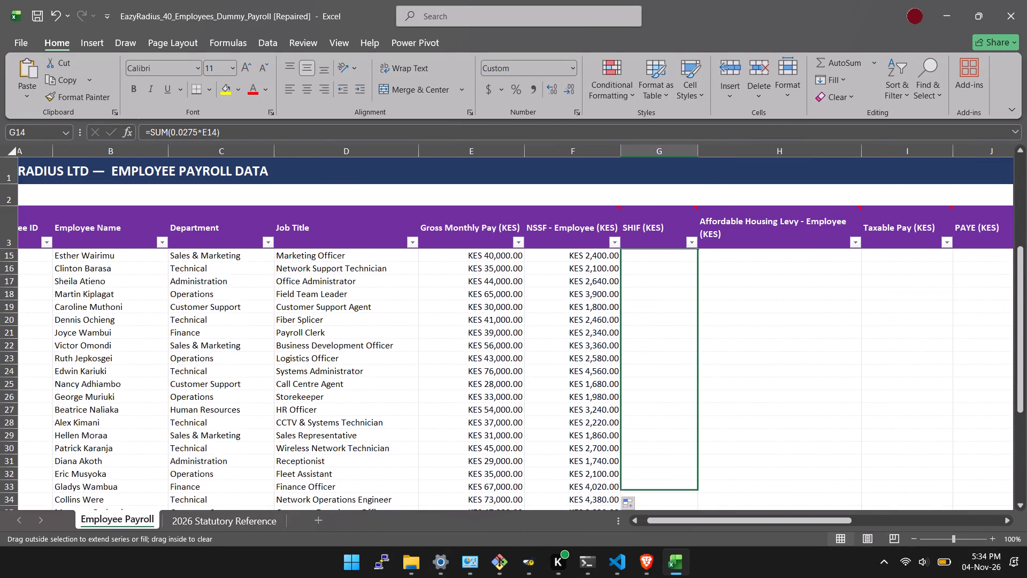
left_click_drag(715, 546, 703, 521)
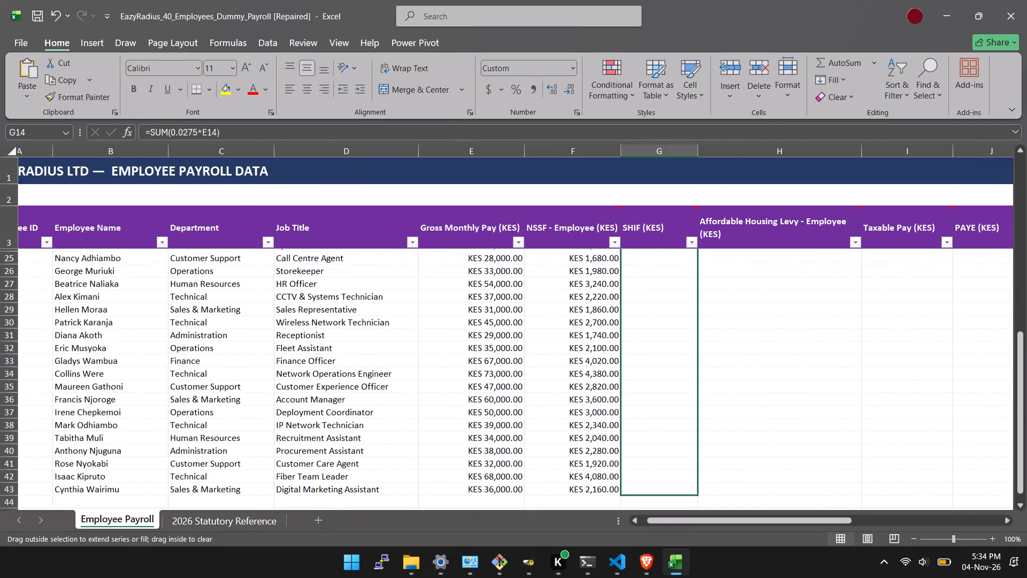
left_click_drag(703, 521, 701, 488)
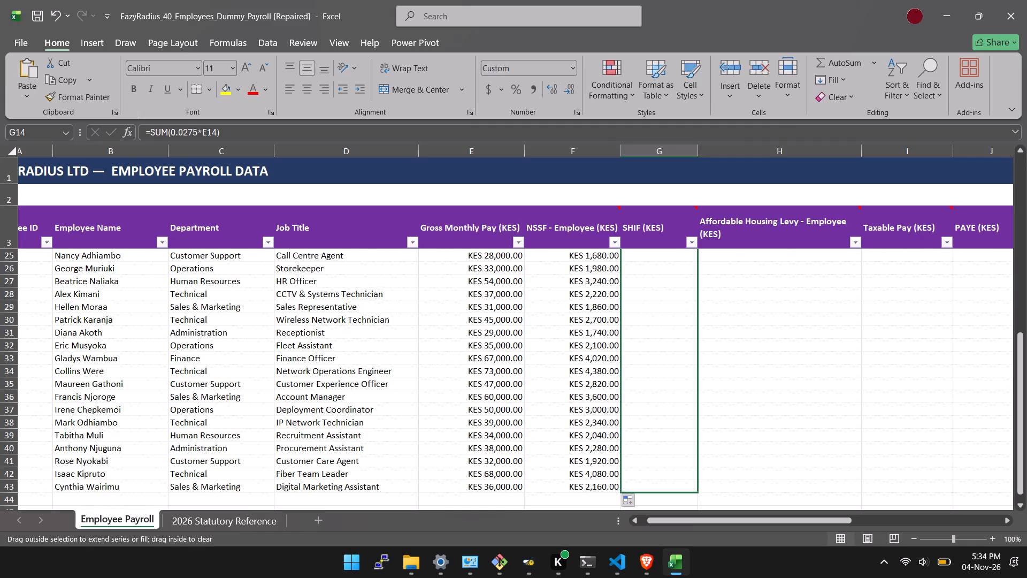
left_click_drag(701, 488, 703, 490)
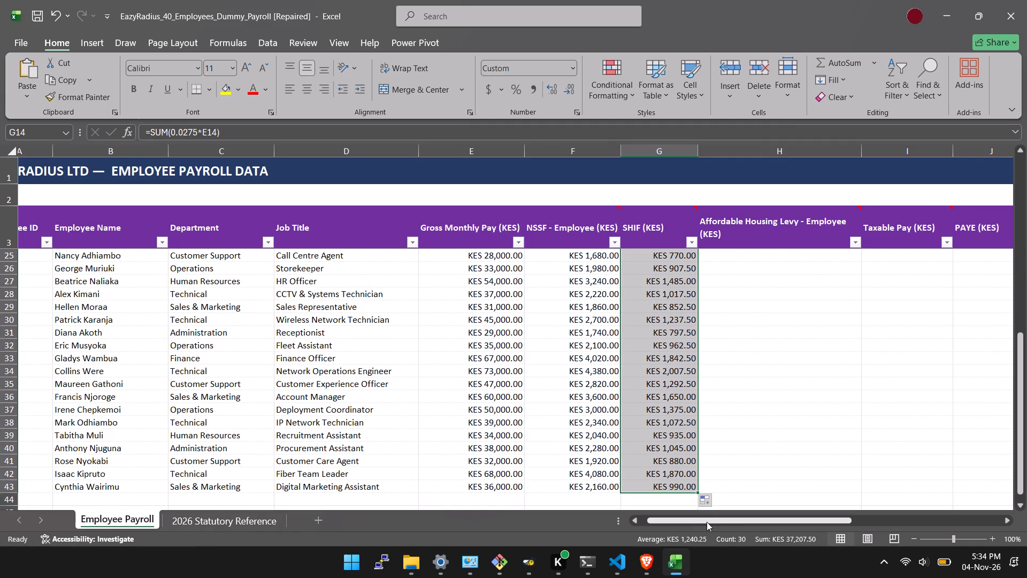
Fill the employee Affordable Housing Levy of 900 from H14 down to the last employee in row 43.
left_click_drag(708, 522, 709, 522)
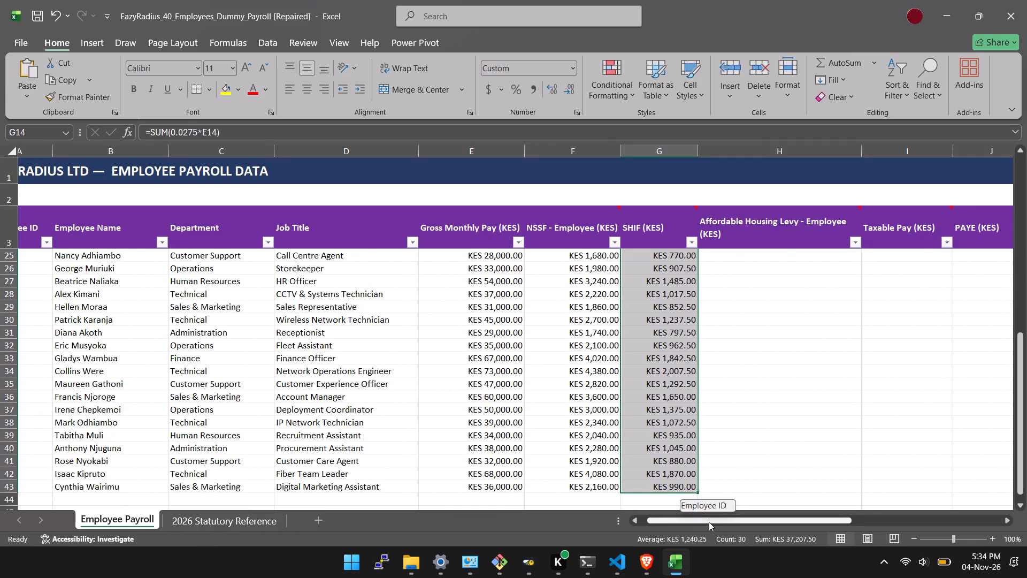
left_click_drag(709, 522, 729, 523)
scroll(673, 367, "up", 12)
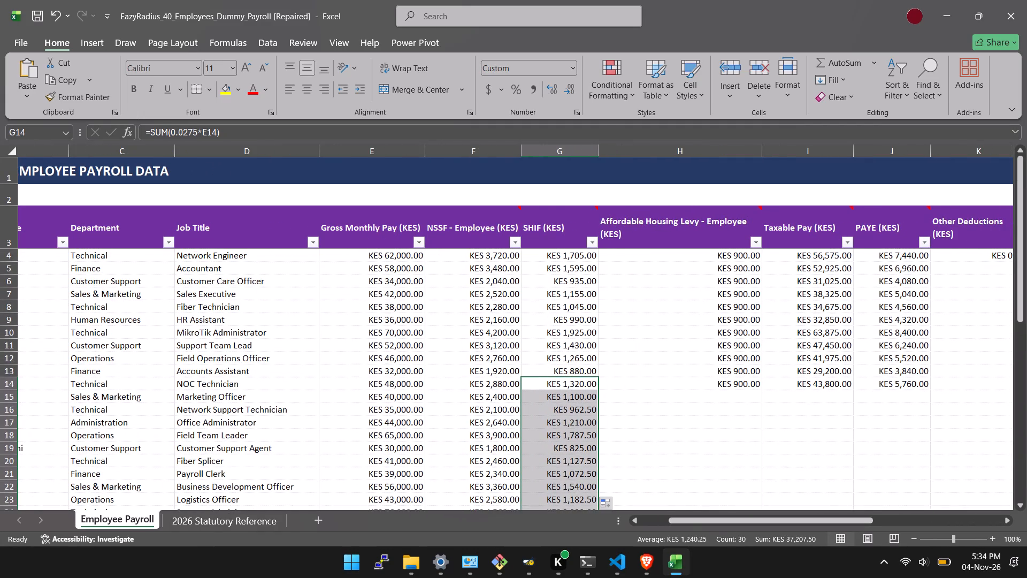
left_click(748, 385)
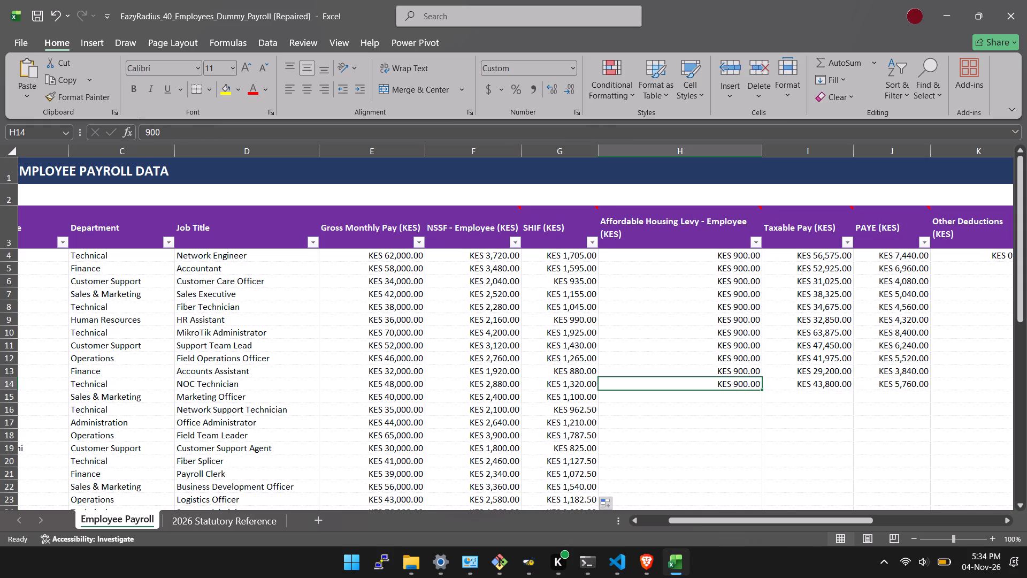
left_click_drag(761, 389, 761, 528)
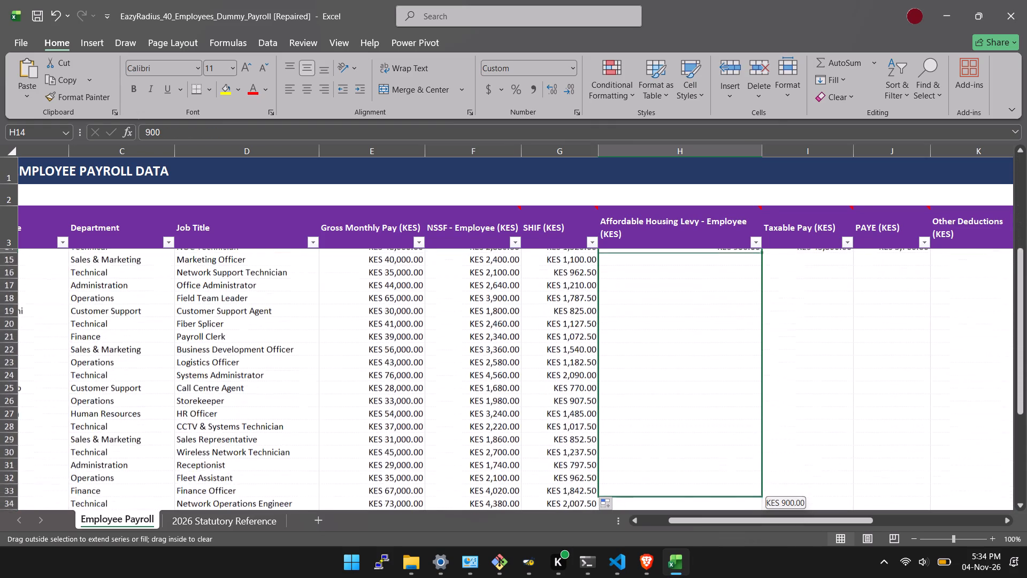
left_click_drag(761, 528, 752, 490)
Fill the Taxable Pay formula from I14 down to the last employee in row 43.
left_click_drag(727, 519, 753, 523)
scroll(737, 407, "up", 6)
left_click(714, 345)
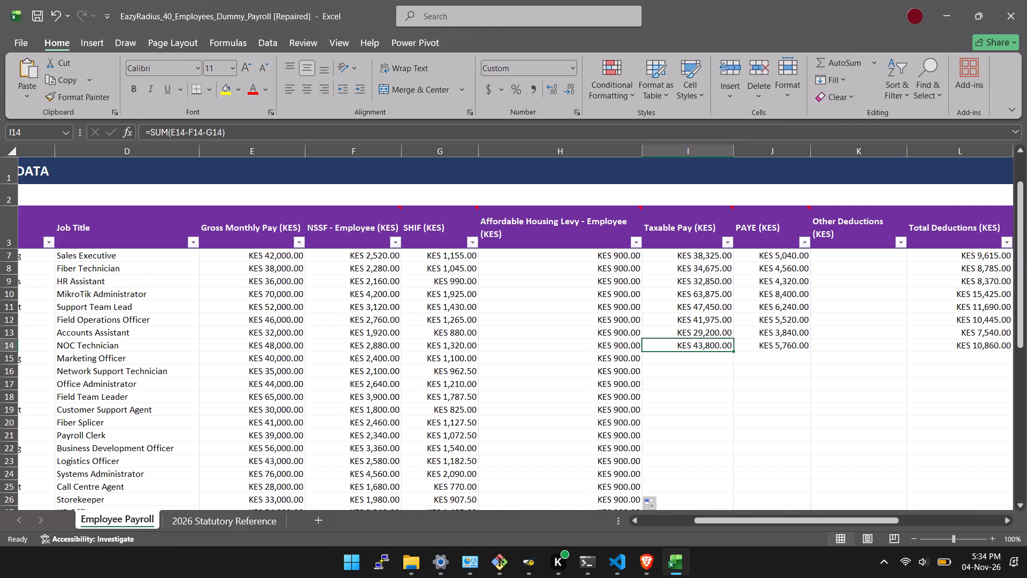
left_click_drag(733, 349, 748, 542)
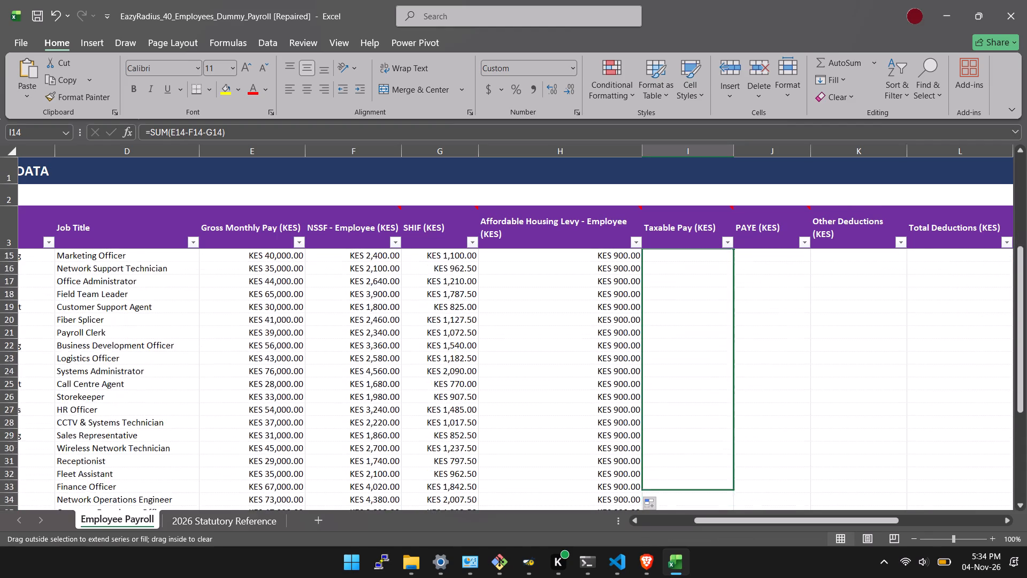
left_click_drag(748, 542, 726, 475)
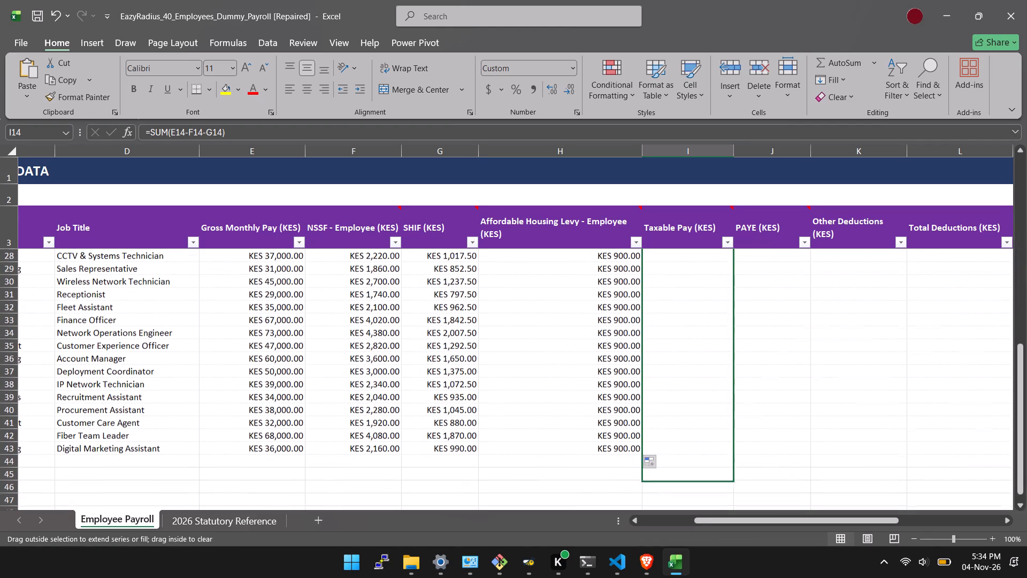
left_click_drag(726, 475, 722, 450)
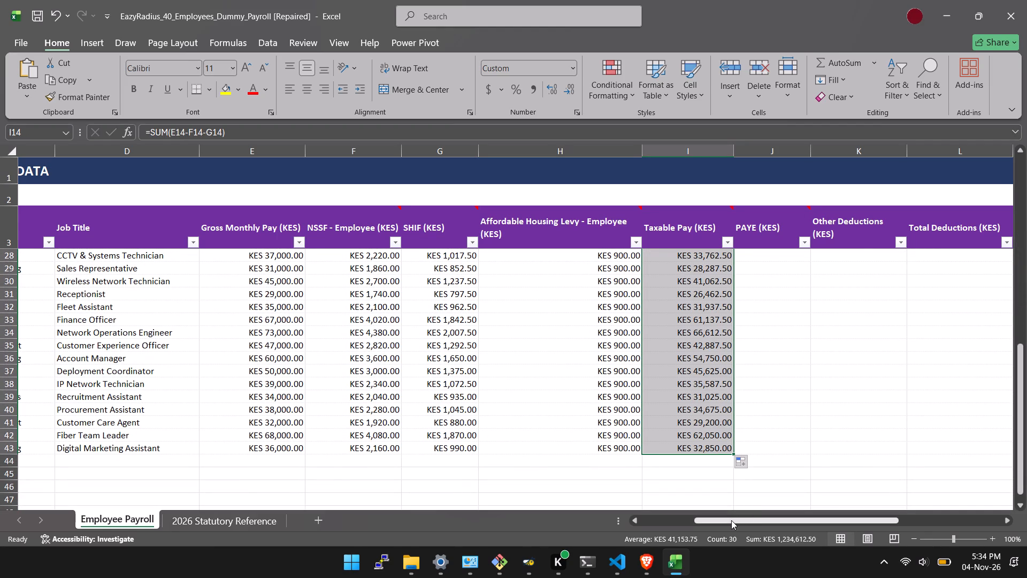
Fill the PAYE formula from J14 down to the last employee in row 43.
left_click_drag(731, 521, 763, 519)
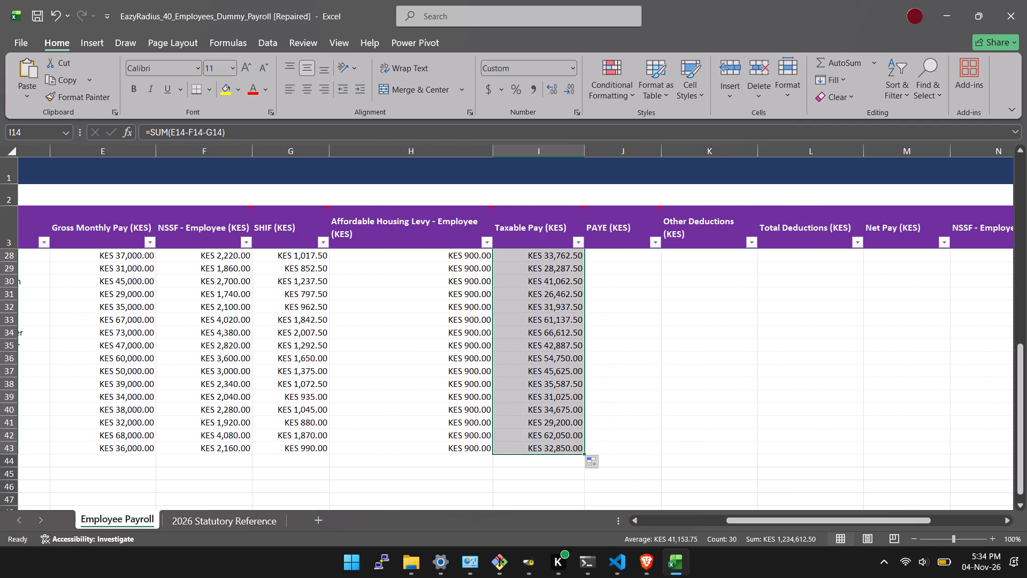
scroll(663, 380, "up", 19)
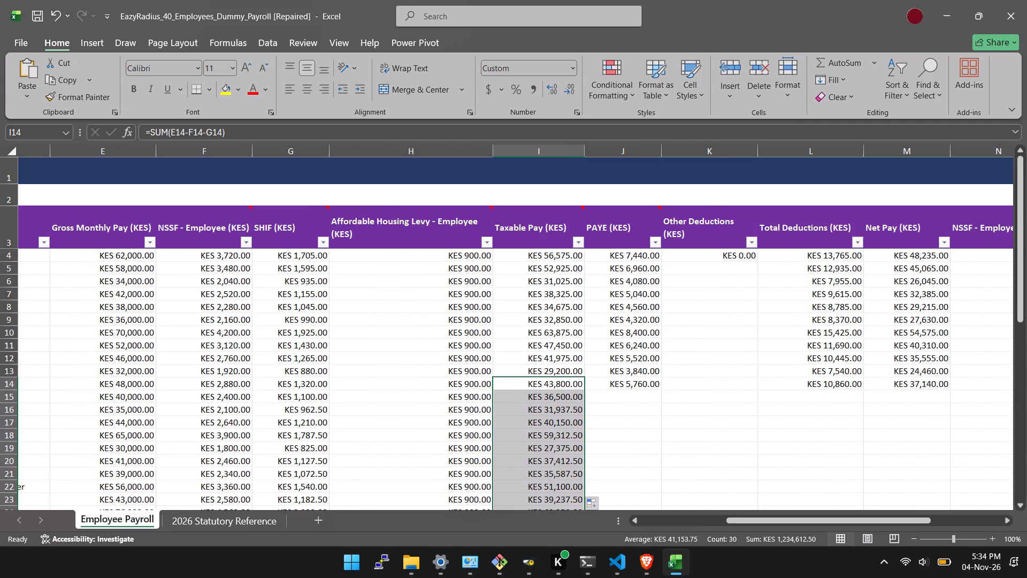
left_click(645, 382)
left_click_drag(662, 389, 672, 486)
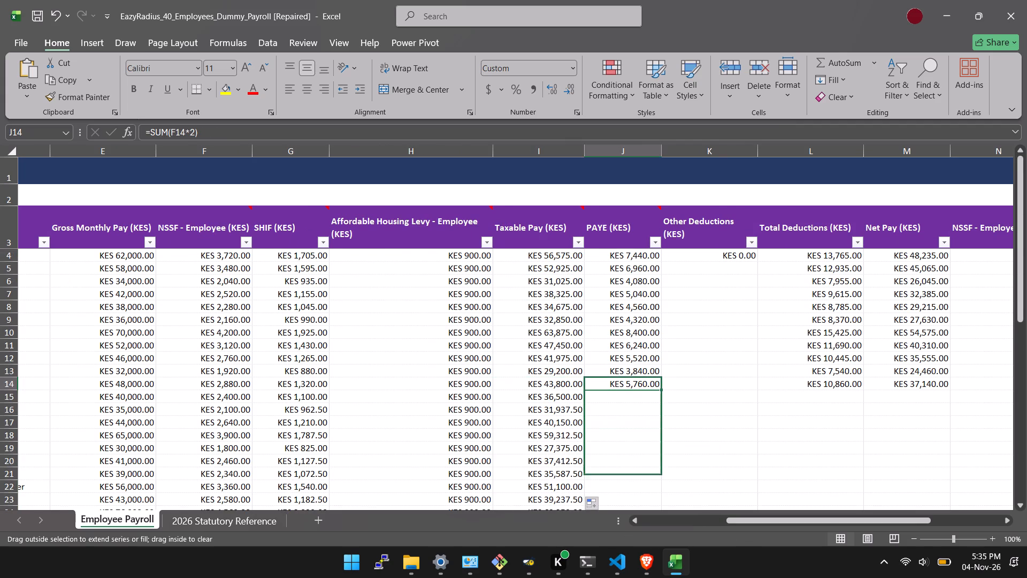
left_click_drag(672, 486, 681, 519)
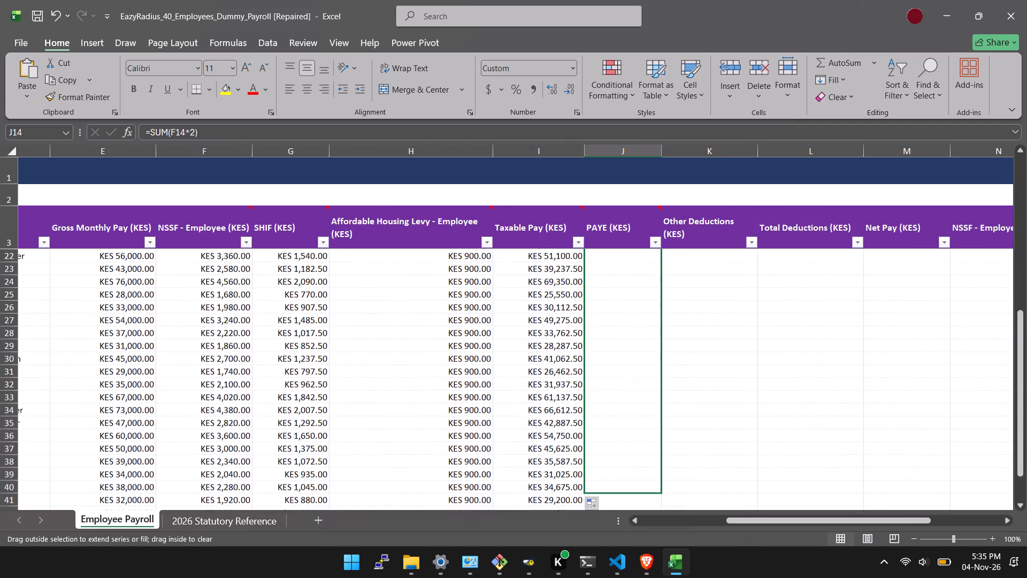
left_click_drag(681, 519, 671, 492)
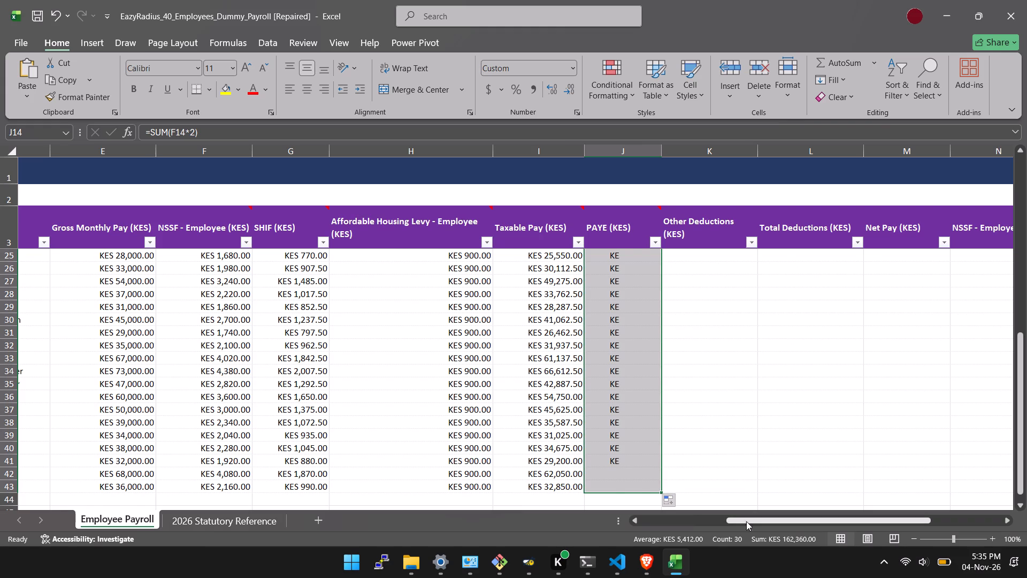
Fill the Total Deductions formula from L14 down to the last employee in row 43.
left_click_drag(750, 520, 806, 522)
scroll(522, 296, "up", 7)
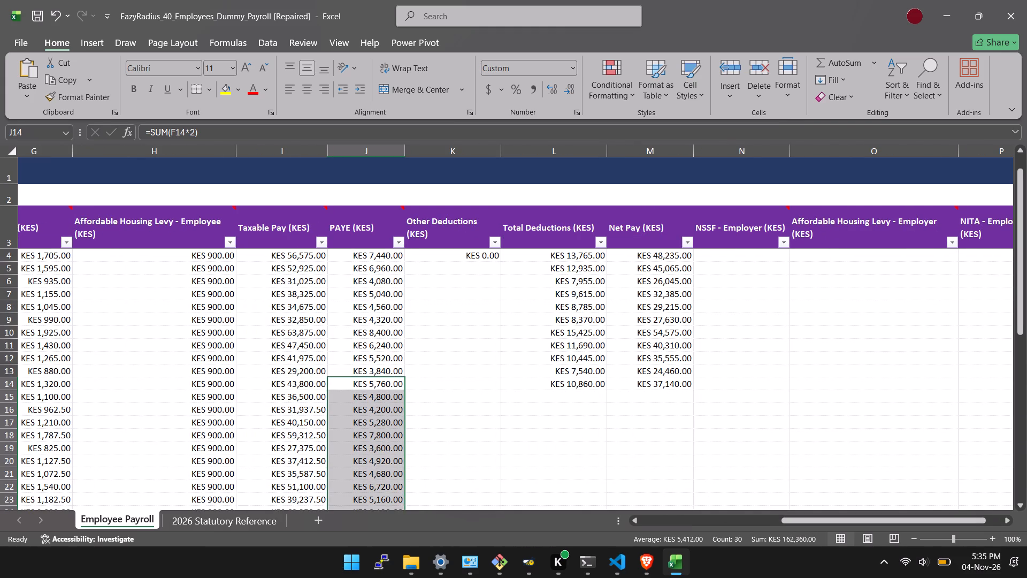
scroll(525, 299, "up", 2)
left_click(579, 383)
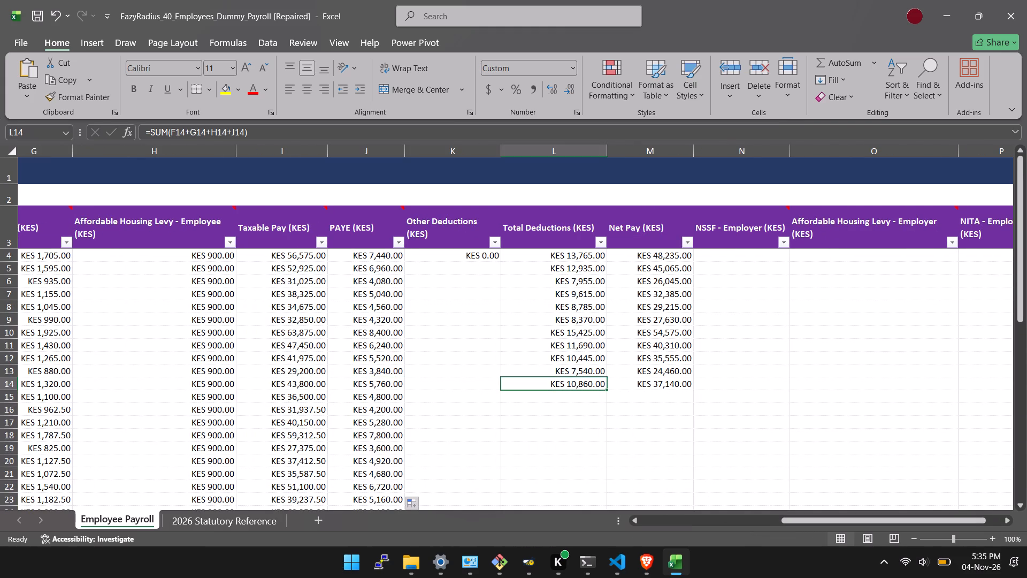
left_click_drag(608, 389, 613, 462)
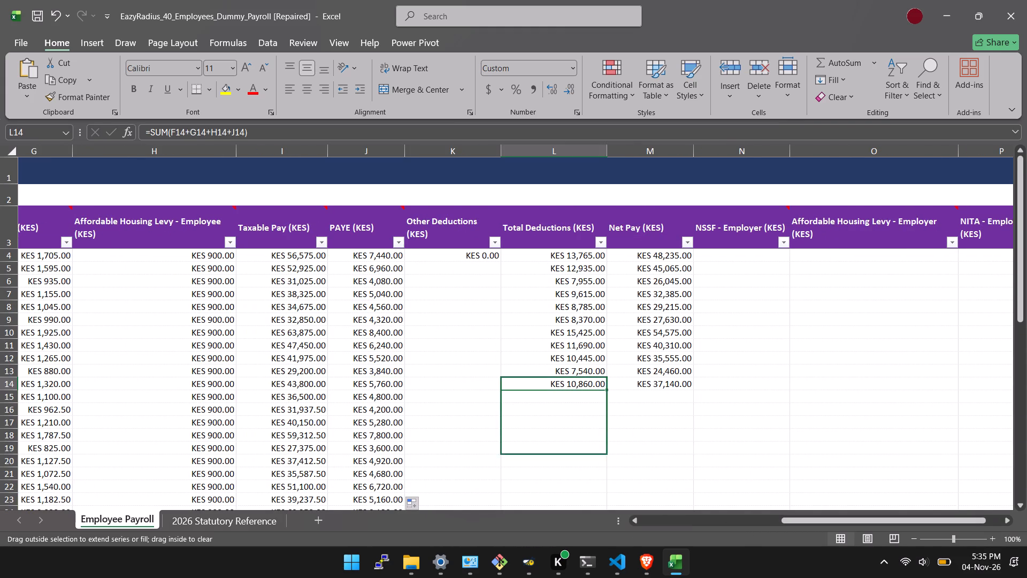
left_click_drag(613, 462, 611, 515)
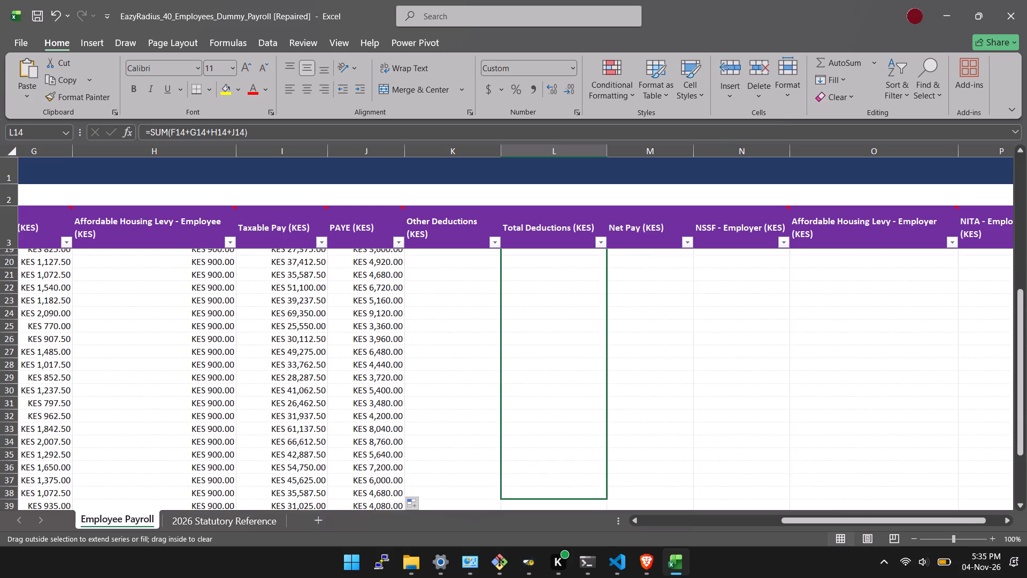
left_click_drag(611, 515, 607, 496)
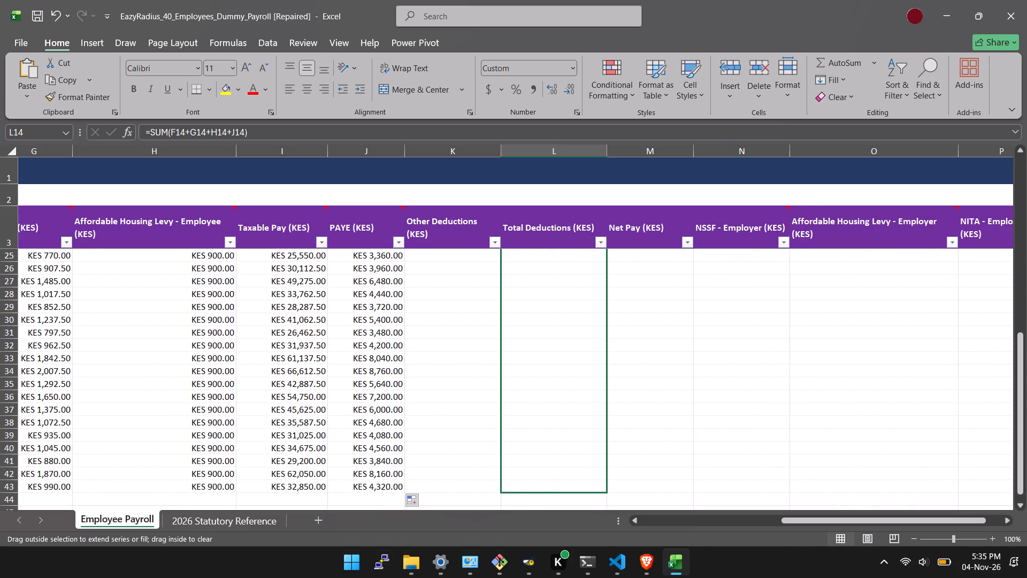
left_click_drag(607, 496, 607, 495)
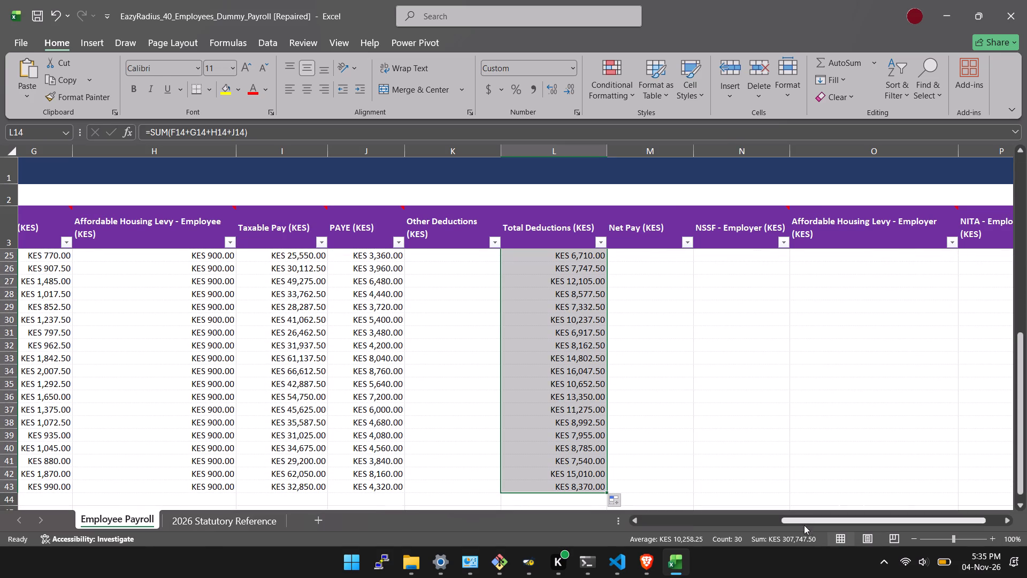
Fill the Net Pay formula from M14 down to the last employee in row 43.
scroll(654, 390, "up", 12)
left_click(664, 386)
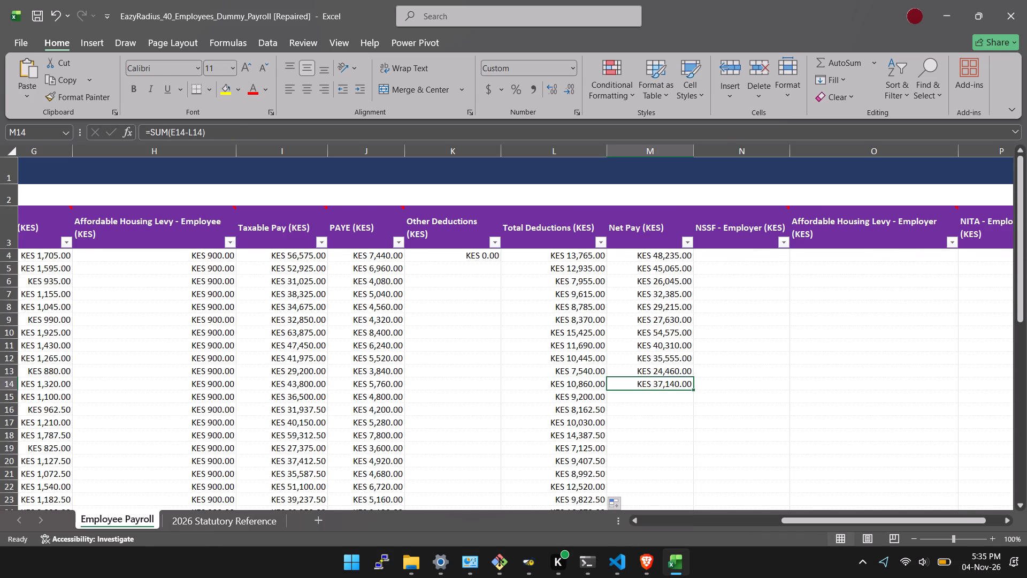
left_click_drag(692, 390, 707, 561)
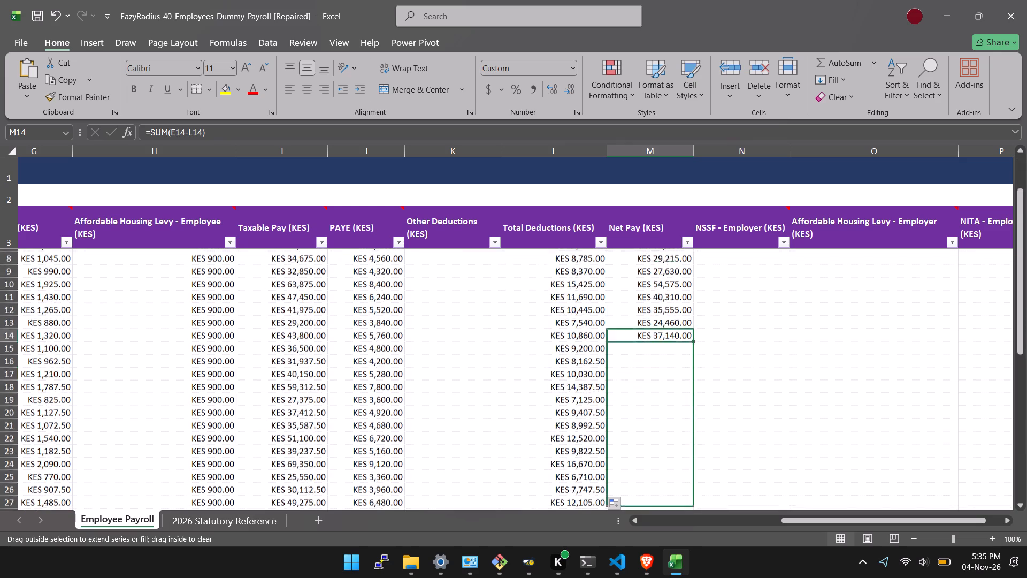
left_click_drag(707, 561, 700, 526)
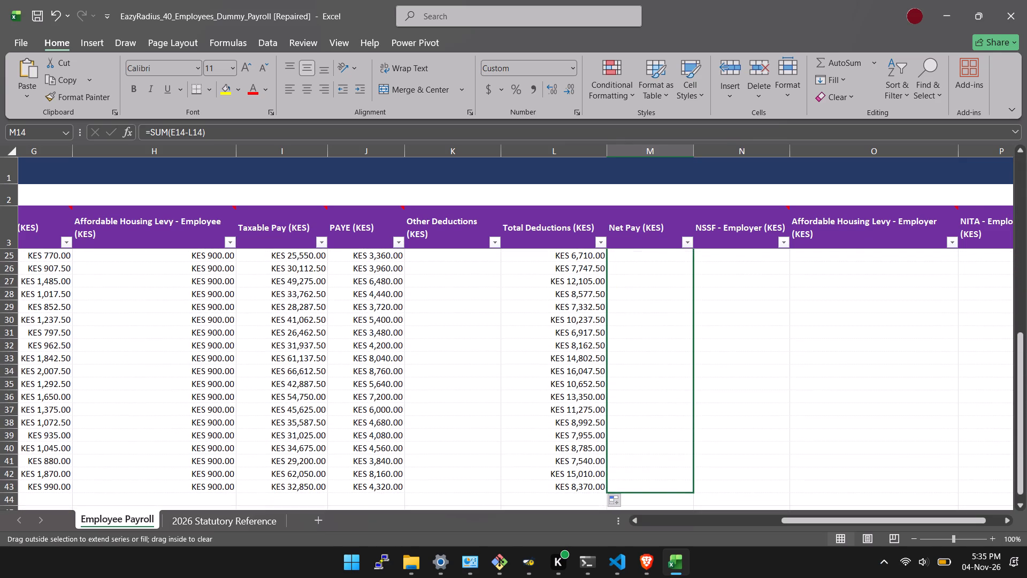
left_click_drag(700, 526, 696, 498)
Review the payroll table across the employer contribution columns, down to the last employee row, and back at the first columns.
left_click_drag(788, 520, 793, 521)
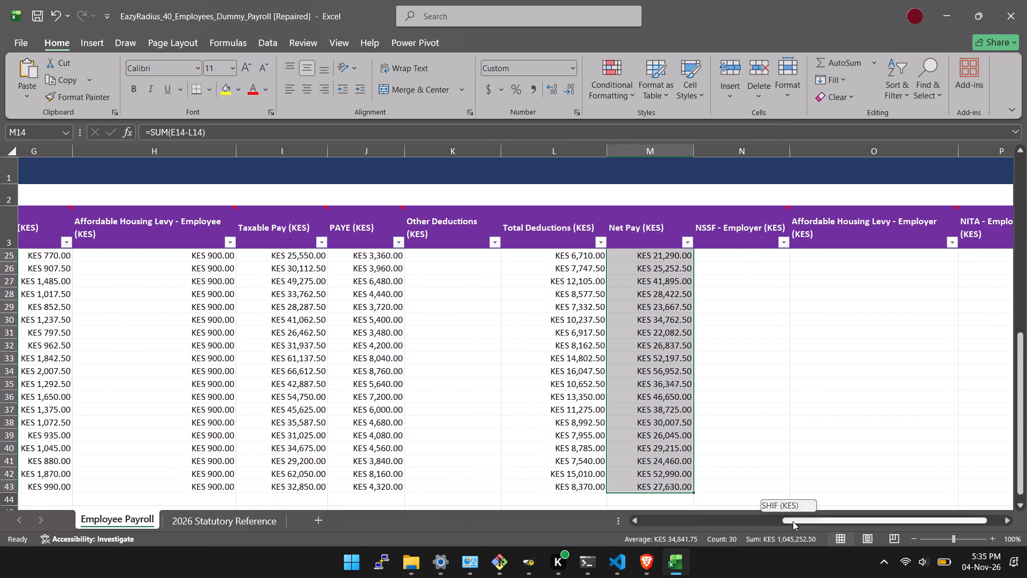
left_click_drag(793, 521, 828, 525)
scroll(721, 360, "up", 20)
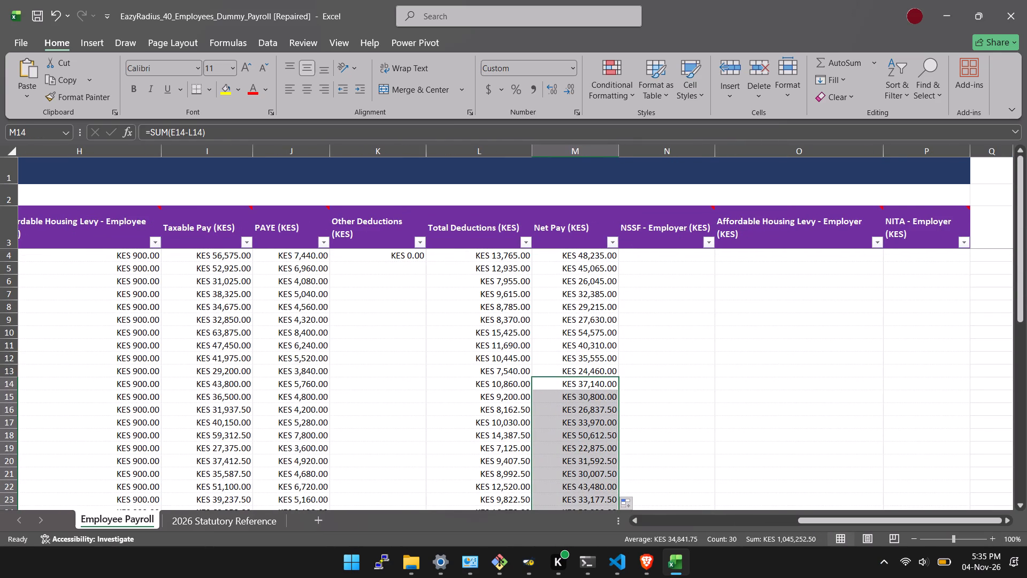
scroll(725, 354, "up", 7)
left_click(712, 339)
scroll(729, 339, "up", 13)
scroll(864, 325, "down", 3)
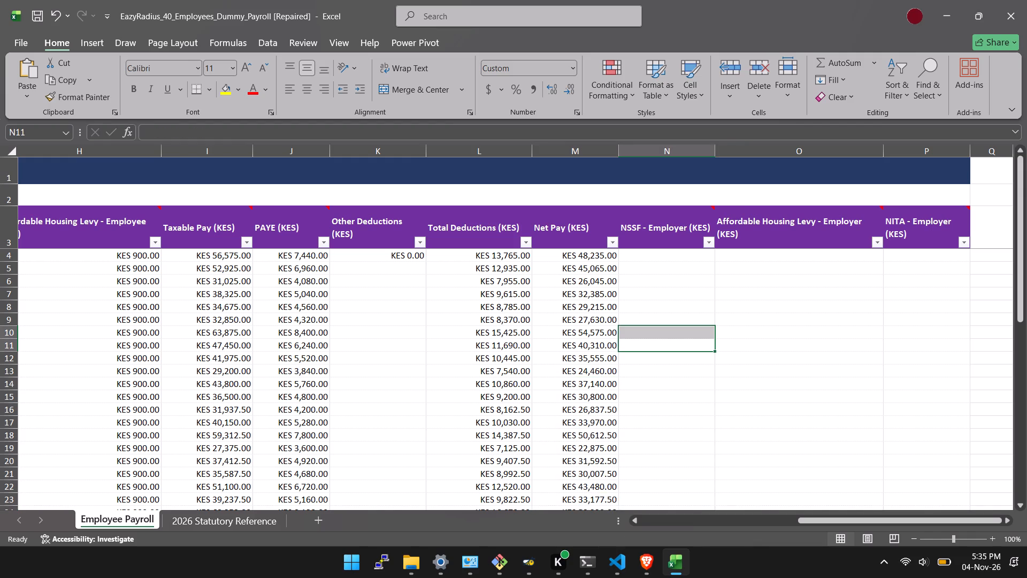
scroll(862, 327, "down", 4)
scroll(773, 337, "down", 6)
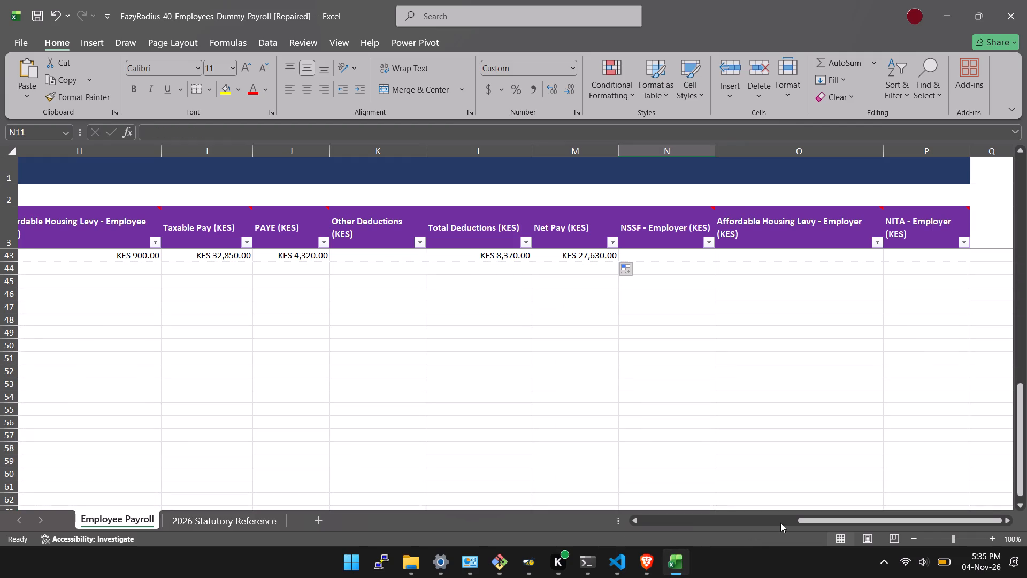
left_click_drag(807, 521, 335, 474)
scroll(352, 358, "up", 5)
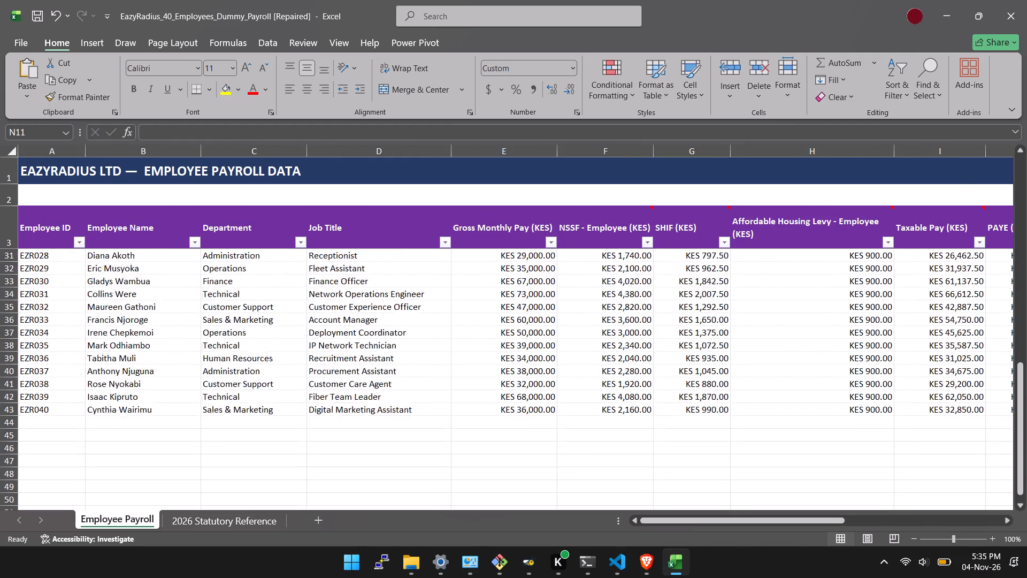
scroll(352, 356, "up", 12)
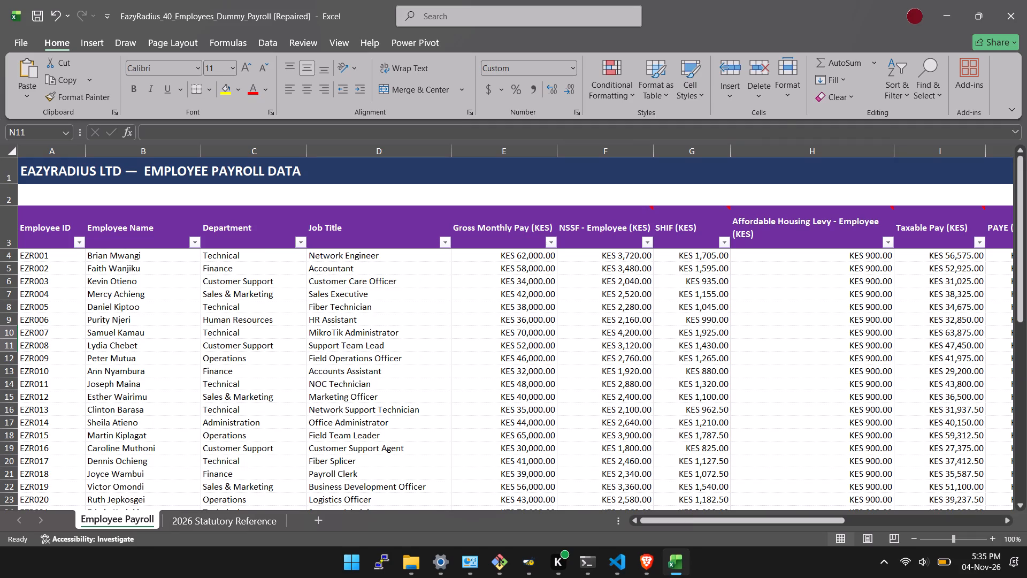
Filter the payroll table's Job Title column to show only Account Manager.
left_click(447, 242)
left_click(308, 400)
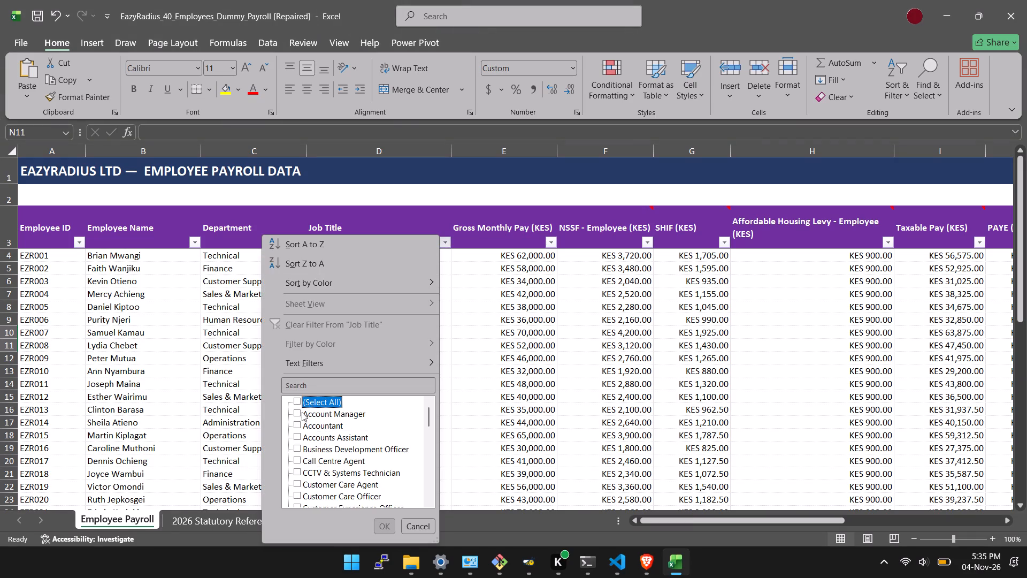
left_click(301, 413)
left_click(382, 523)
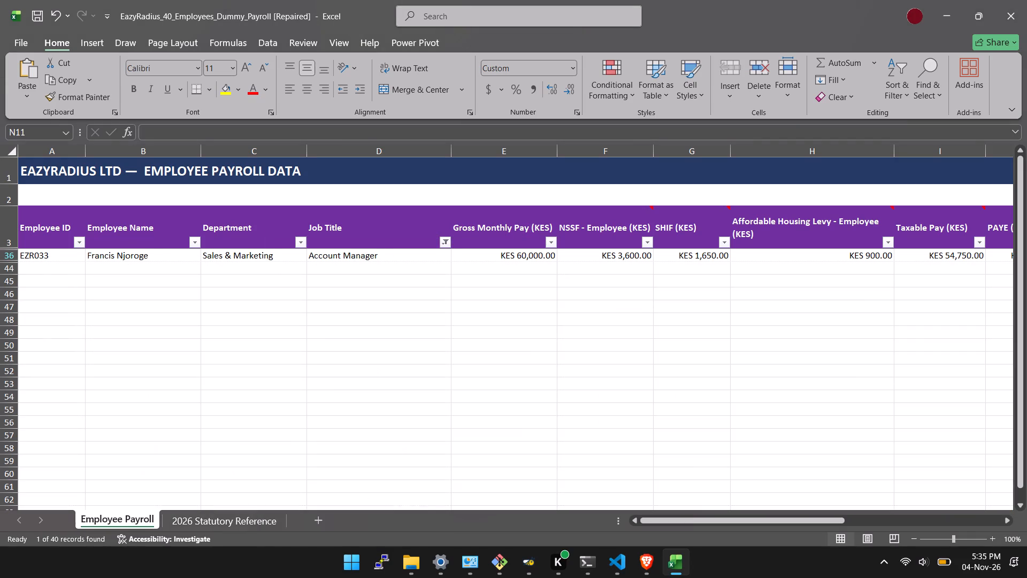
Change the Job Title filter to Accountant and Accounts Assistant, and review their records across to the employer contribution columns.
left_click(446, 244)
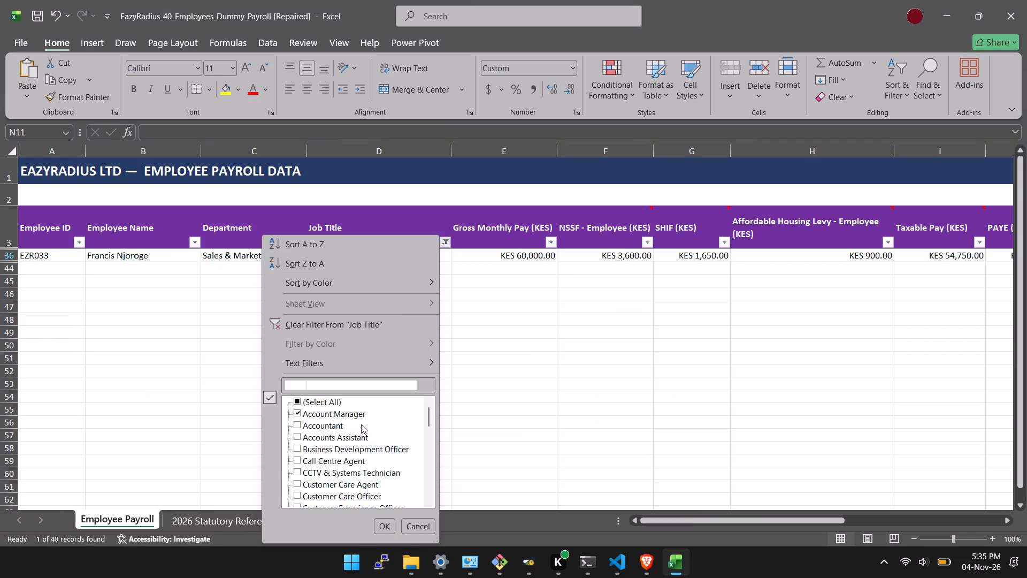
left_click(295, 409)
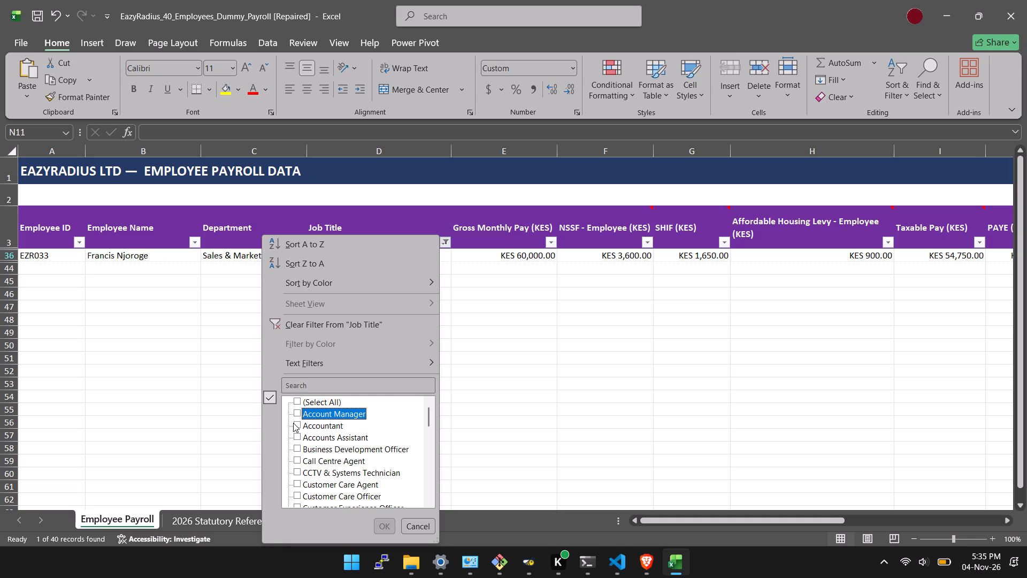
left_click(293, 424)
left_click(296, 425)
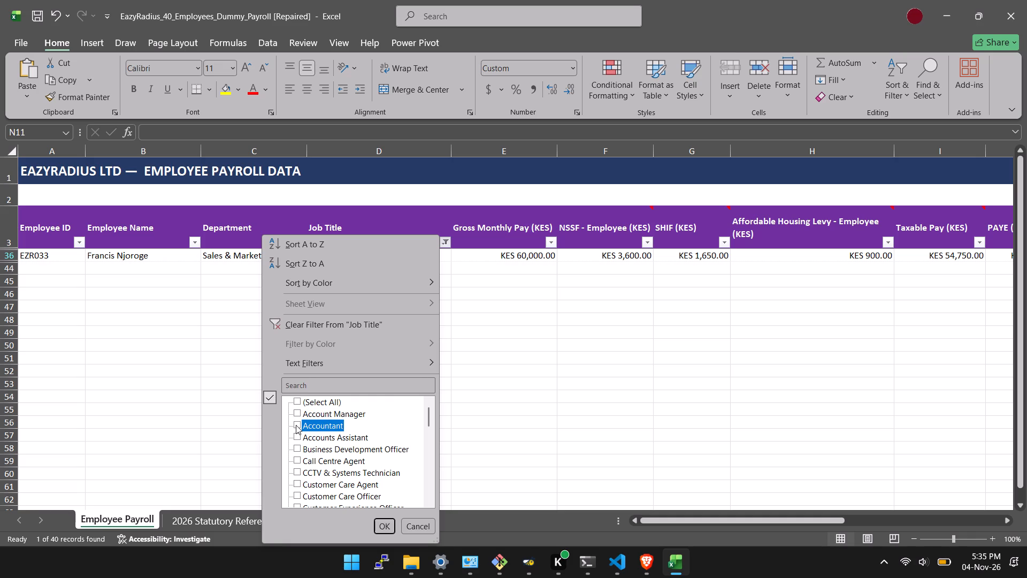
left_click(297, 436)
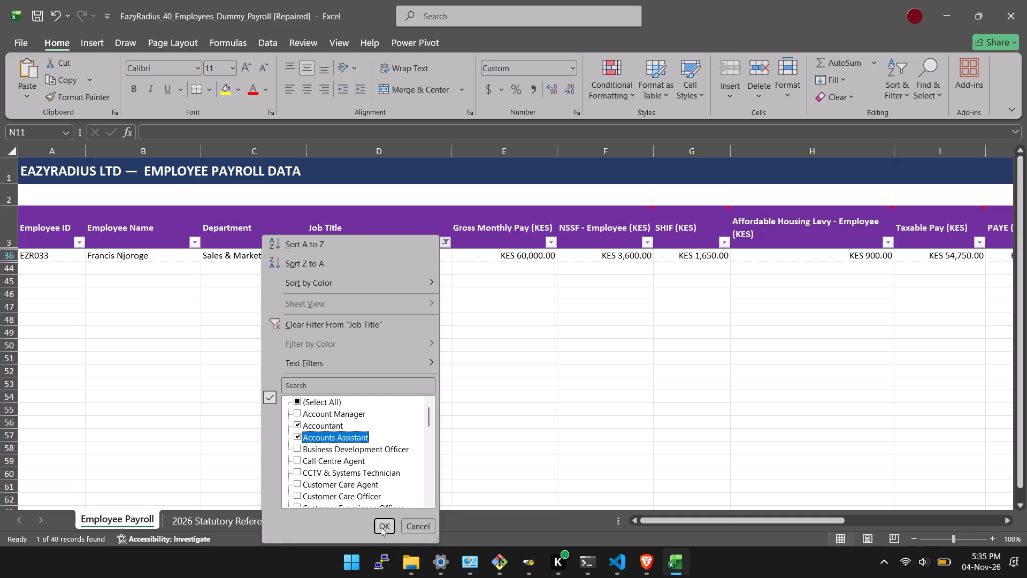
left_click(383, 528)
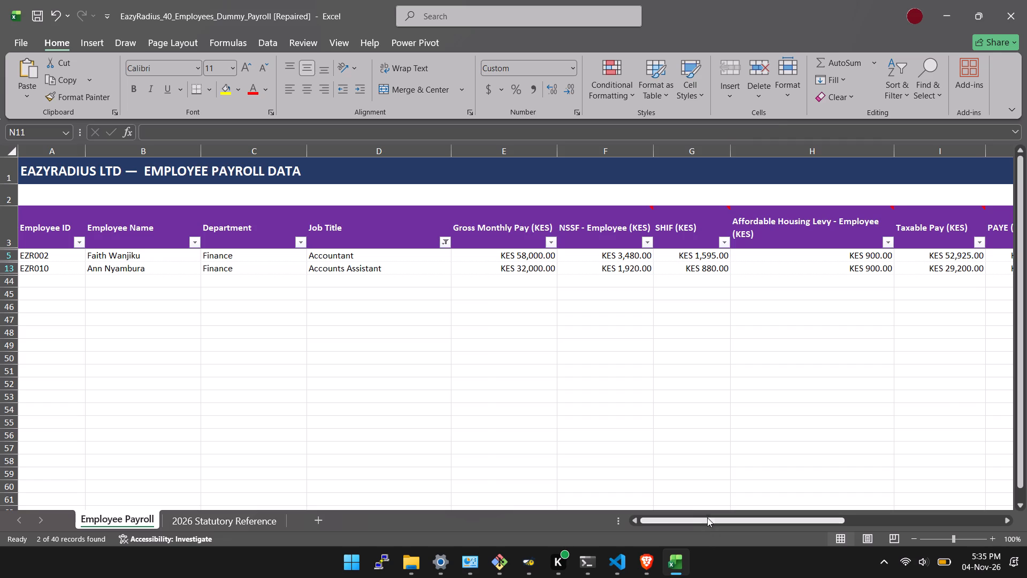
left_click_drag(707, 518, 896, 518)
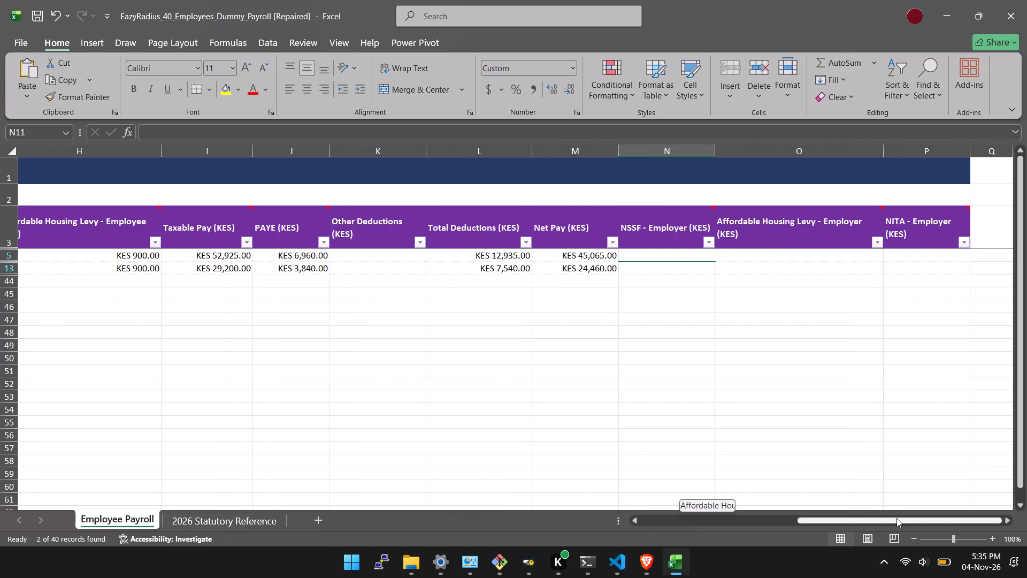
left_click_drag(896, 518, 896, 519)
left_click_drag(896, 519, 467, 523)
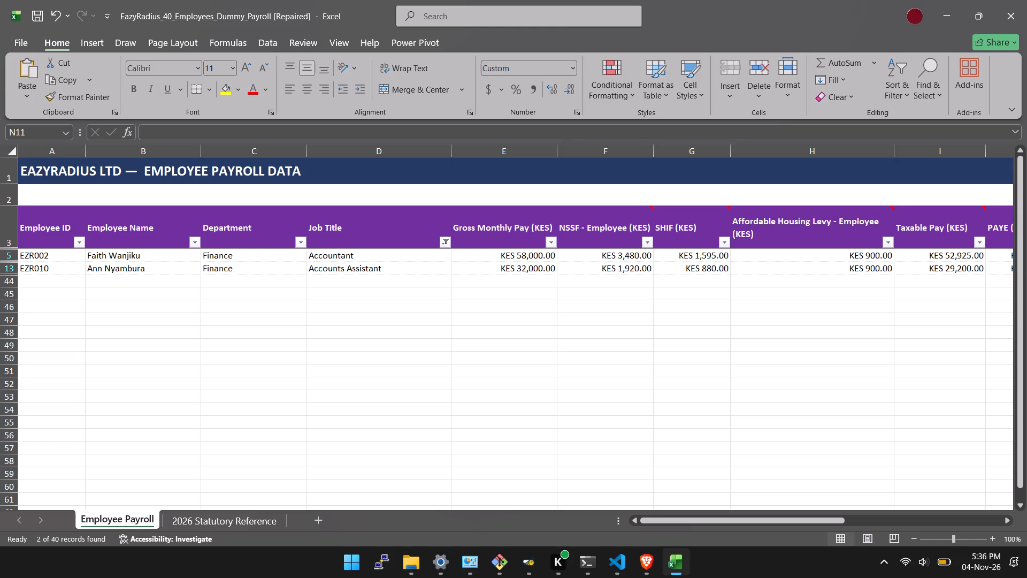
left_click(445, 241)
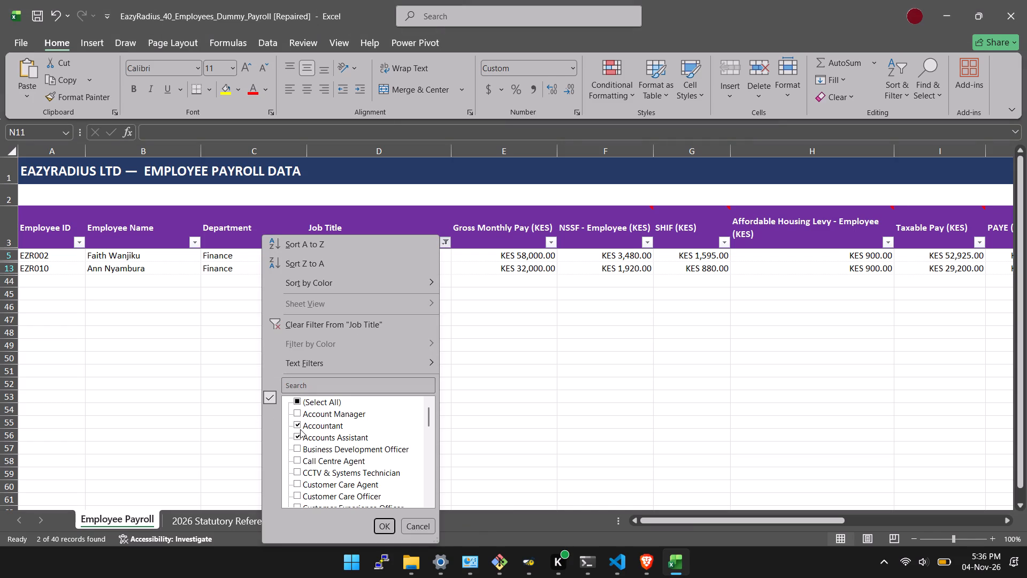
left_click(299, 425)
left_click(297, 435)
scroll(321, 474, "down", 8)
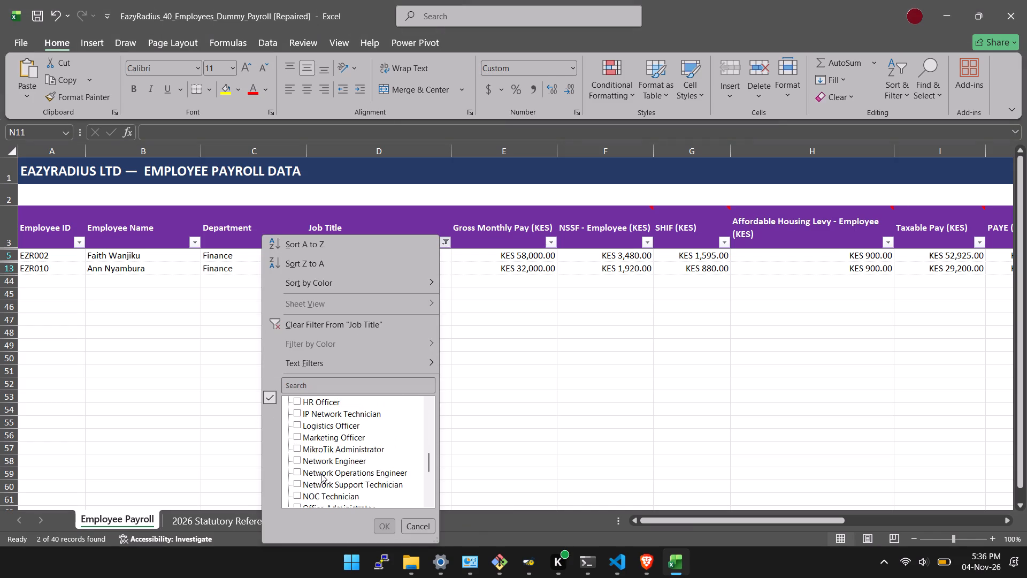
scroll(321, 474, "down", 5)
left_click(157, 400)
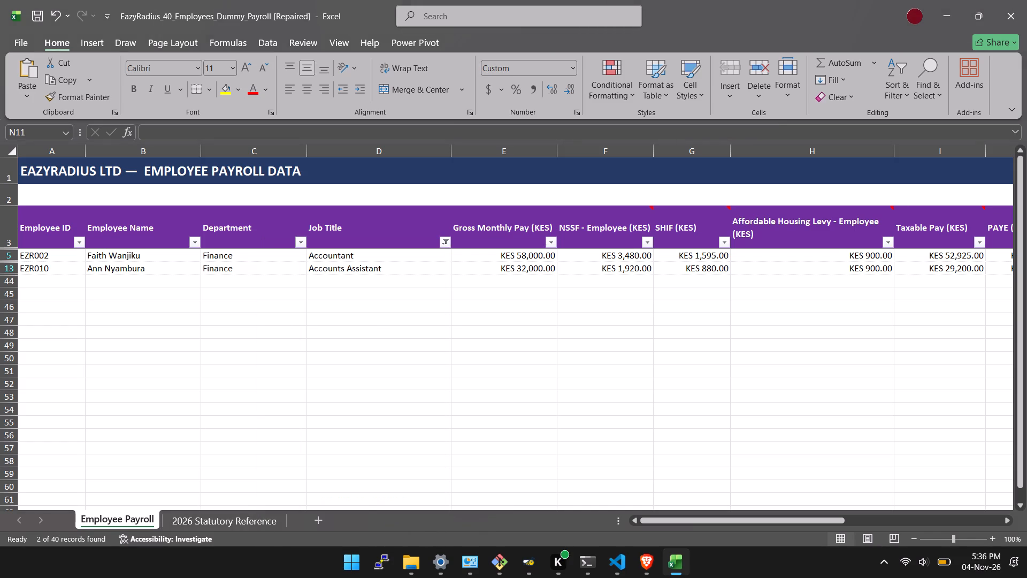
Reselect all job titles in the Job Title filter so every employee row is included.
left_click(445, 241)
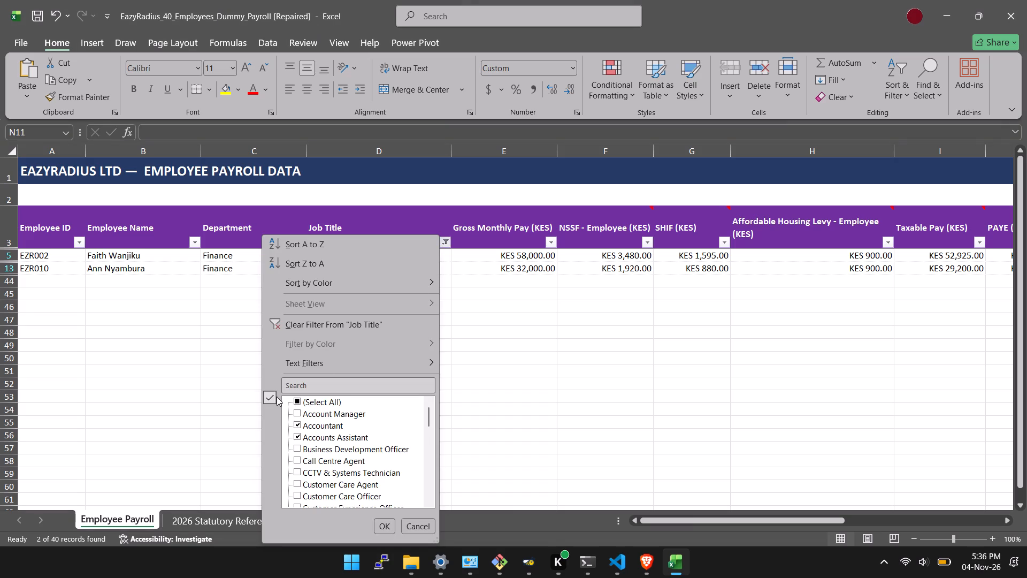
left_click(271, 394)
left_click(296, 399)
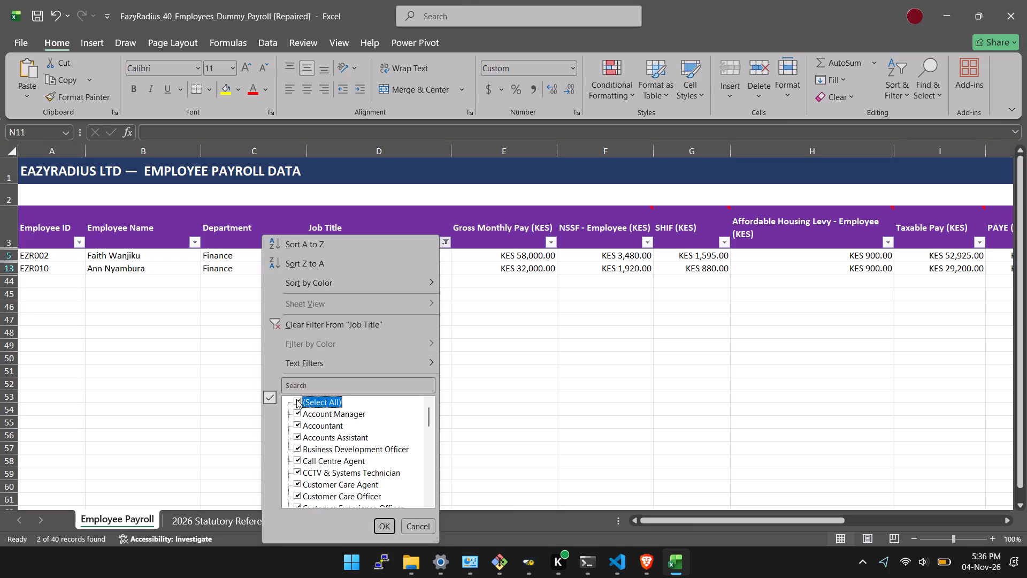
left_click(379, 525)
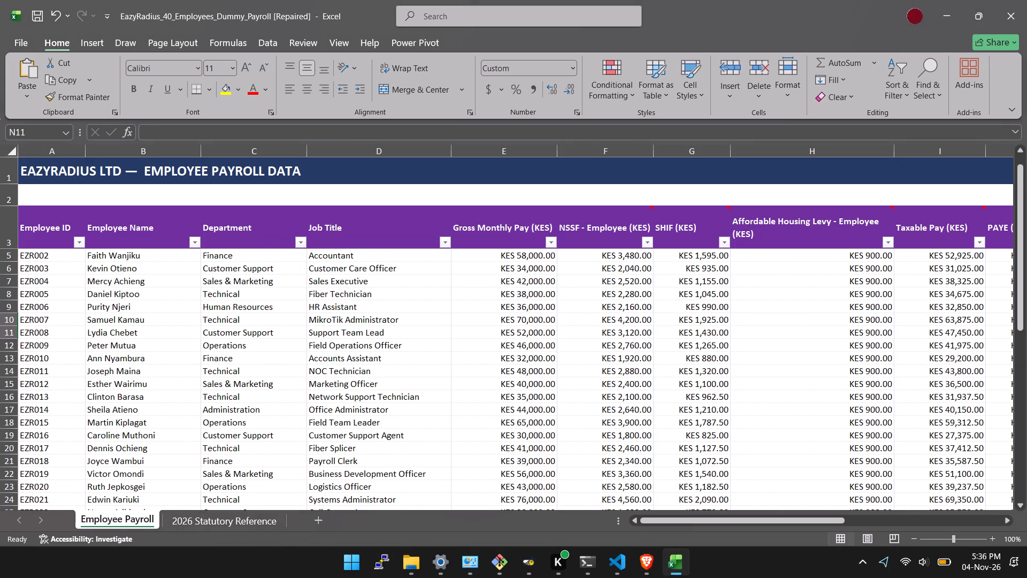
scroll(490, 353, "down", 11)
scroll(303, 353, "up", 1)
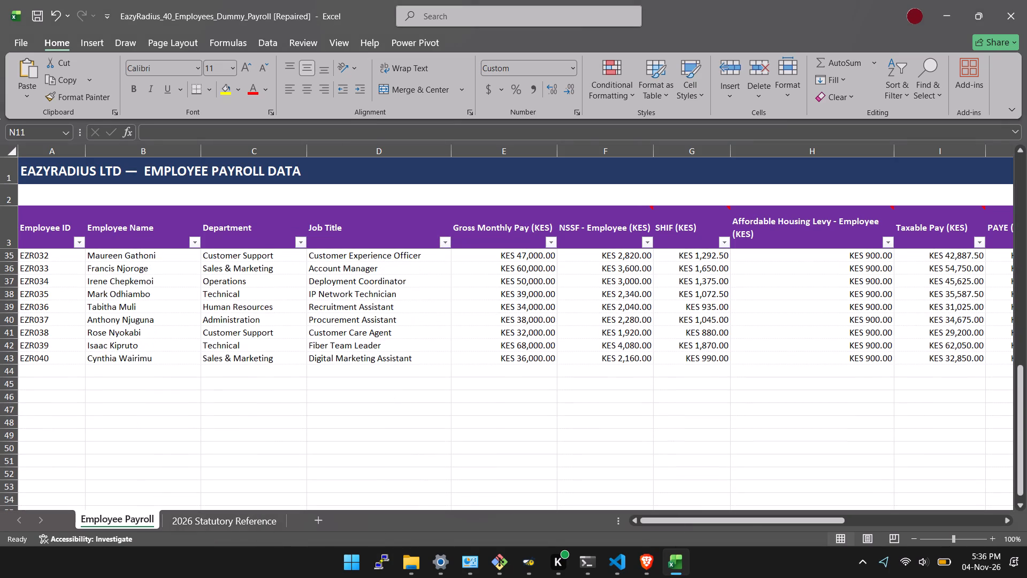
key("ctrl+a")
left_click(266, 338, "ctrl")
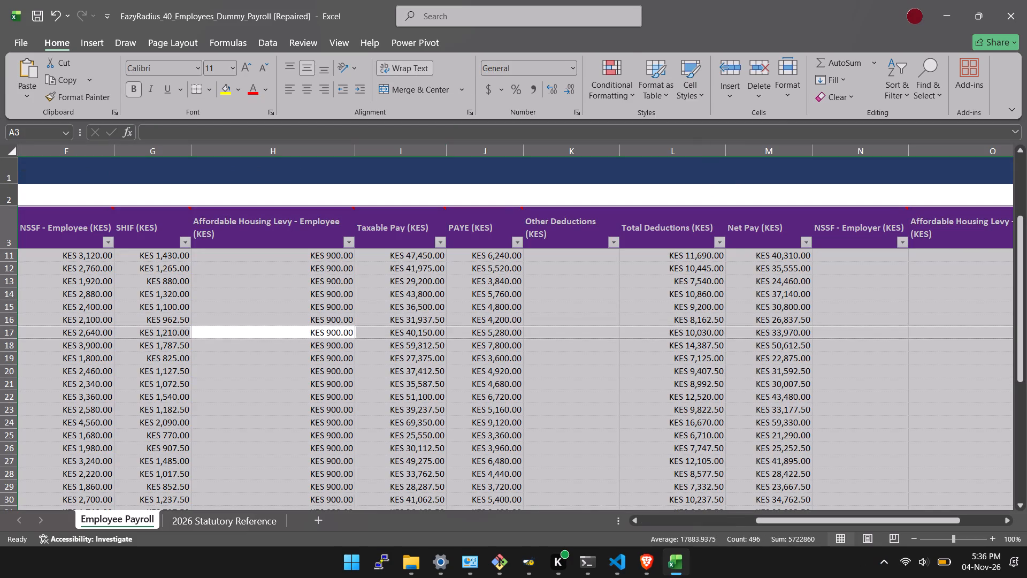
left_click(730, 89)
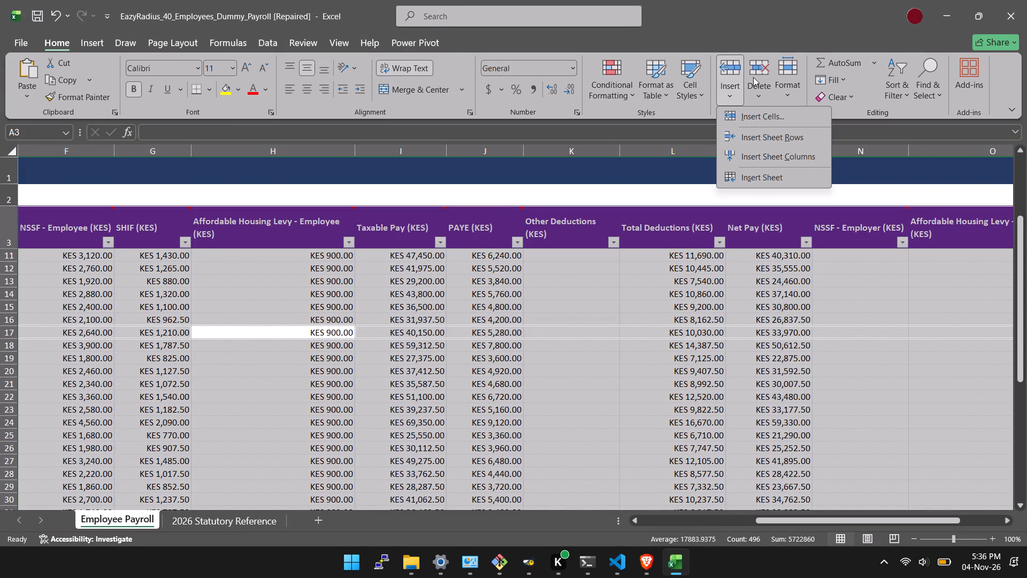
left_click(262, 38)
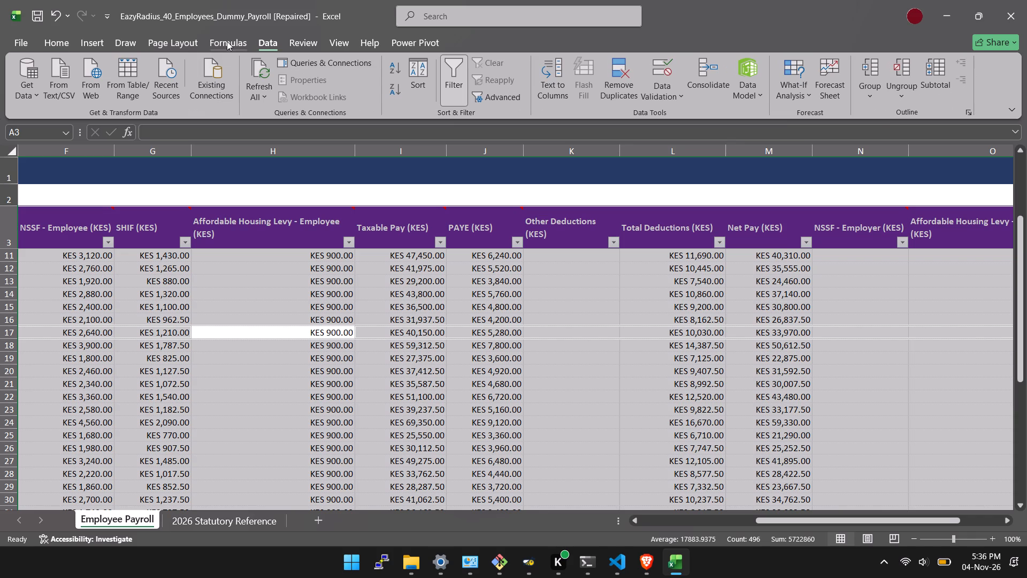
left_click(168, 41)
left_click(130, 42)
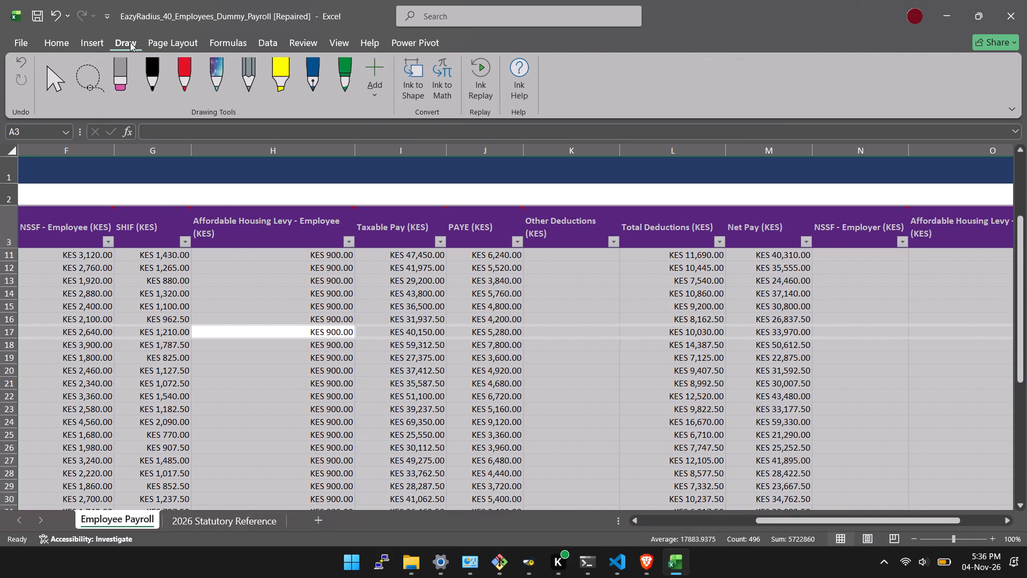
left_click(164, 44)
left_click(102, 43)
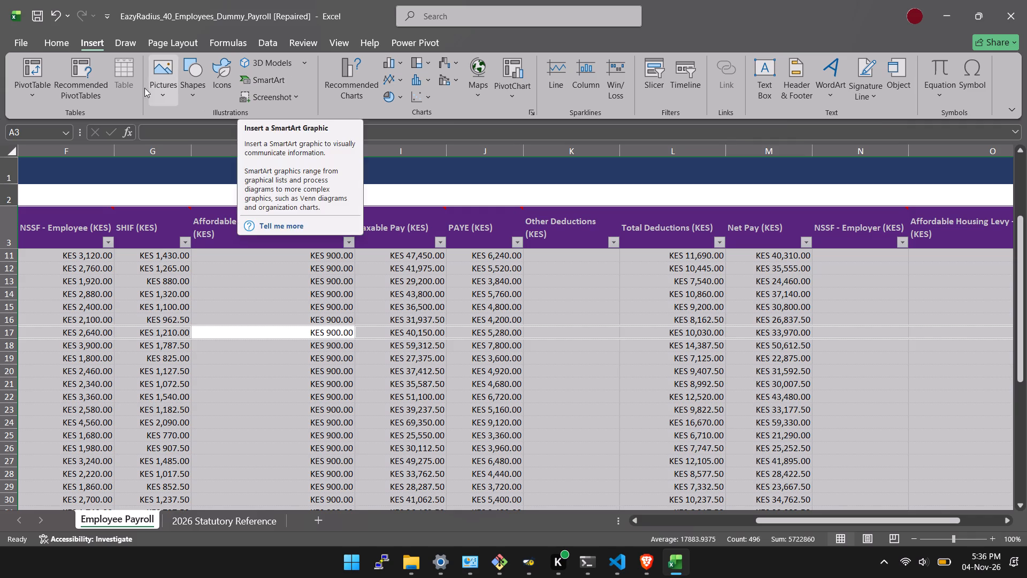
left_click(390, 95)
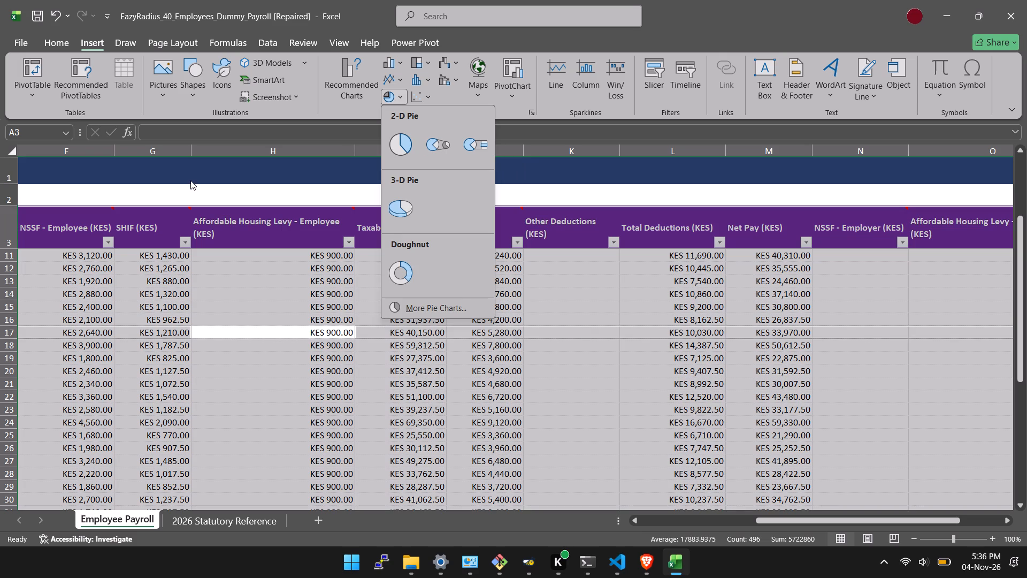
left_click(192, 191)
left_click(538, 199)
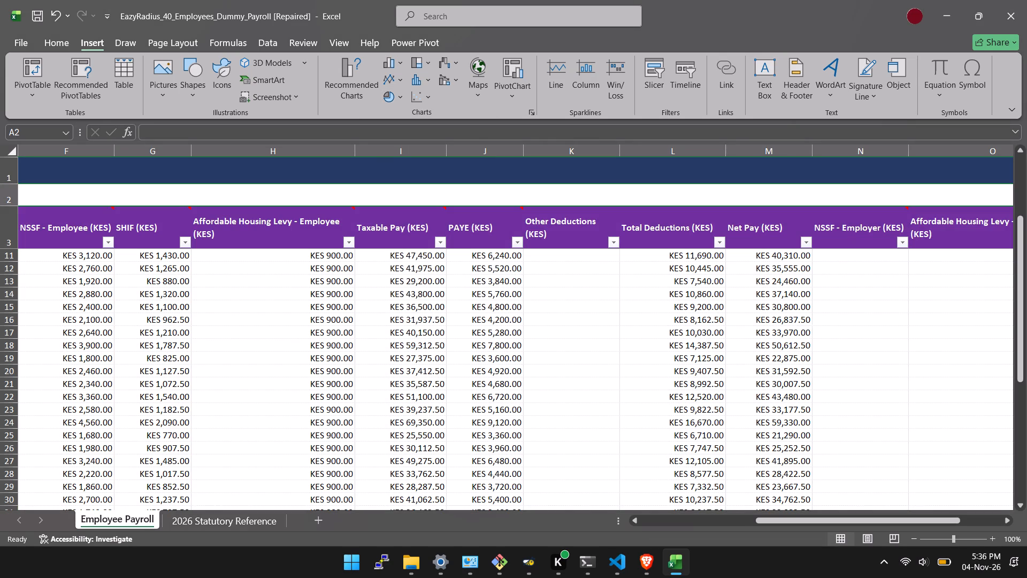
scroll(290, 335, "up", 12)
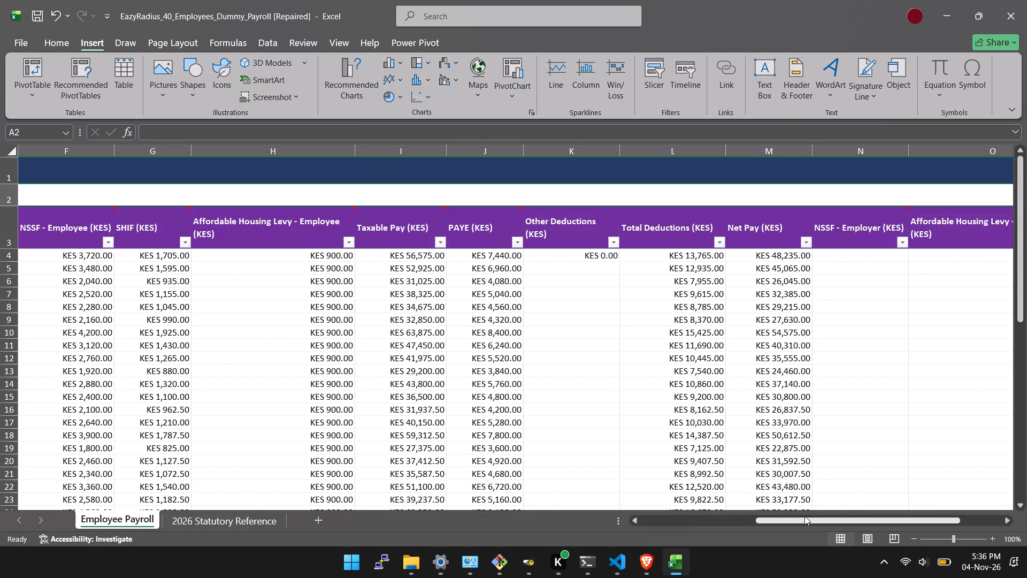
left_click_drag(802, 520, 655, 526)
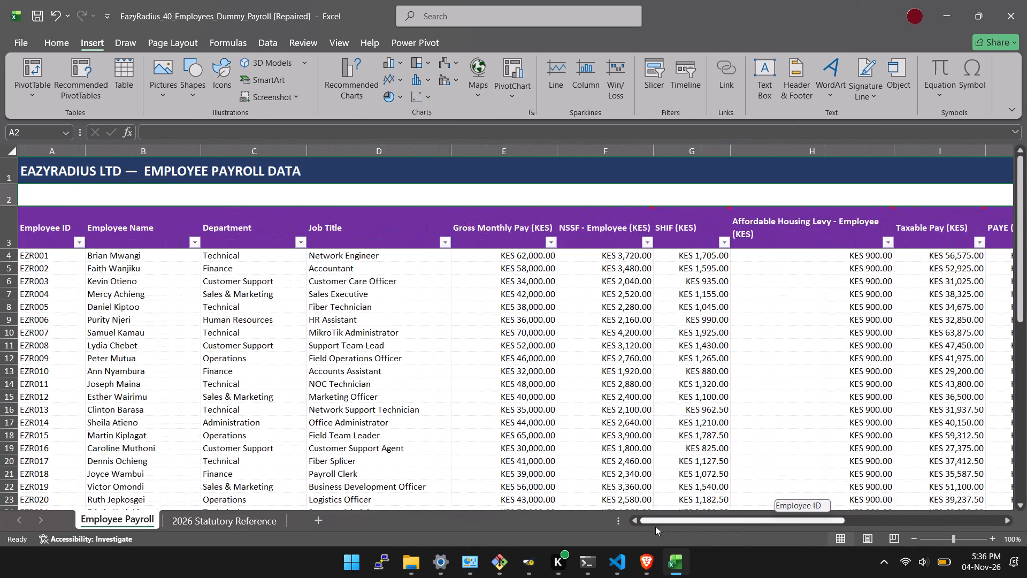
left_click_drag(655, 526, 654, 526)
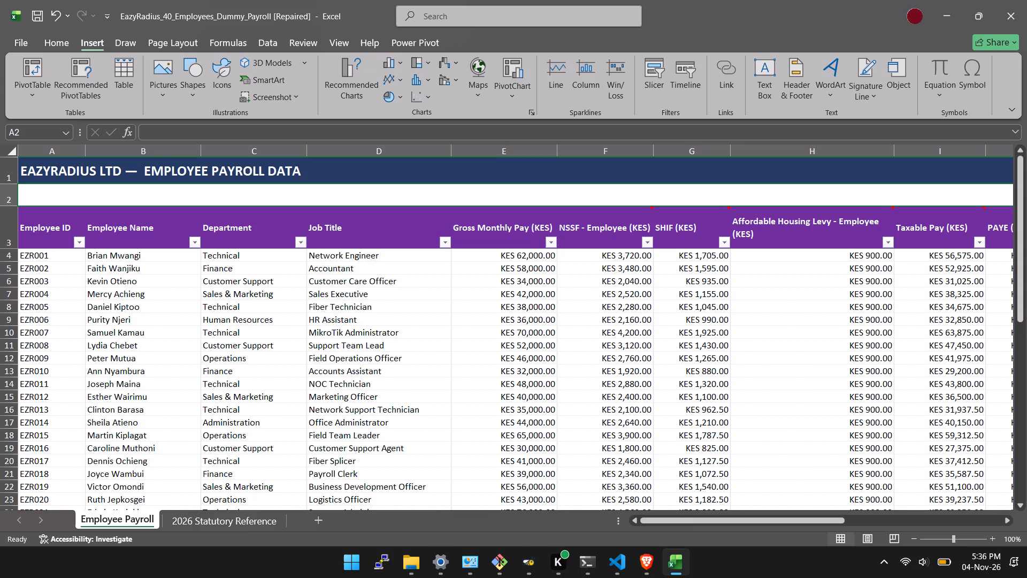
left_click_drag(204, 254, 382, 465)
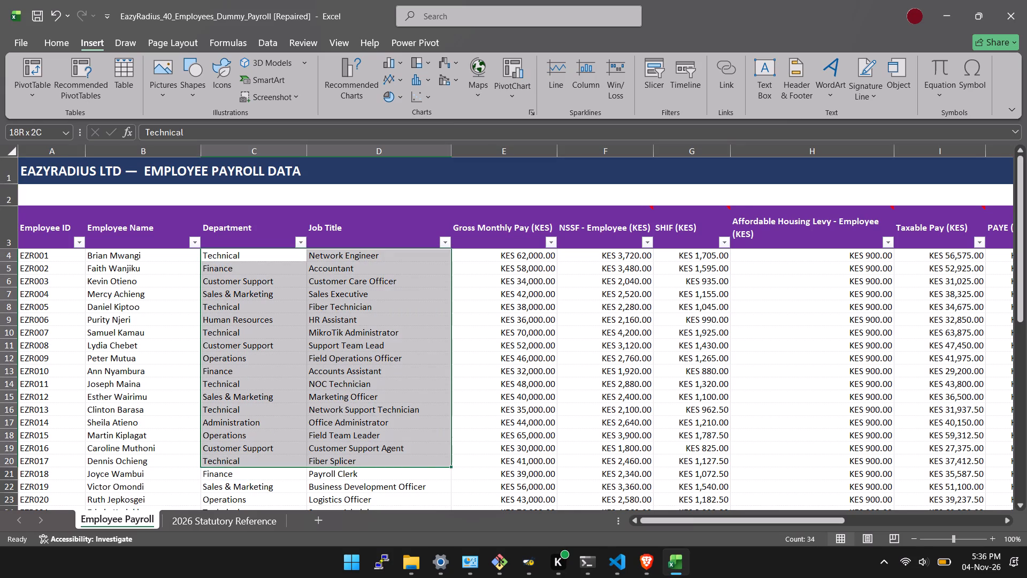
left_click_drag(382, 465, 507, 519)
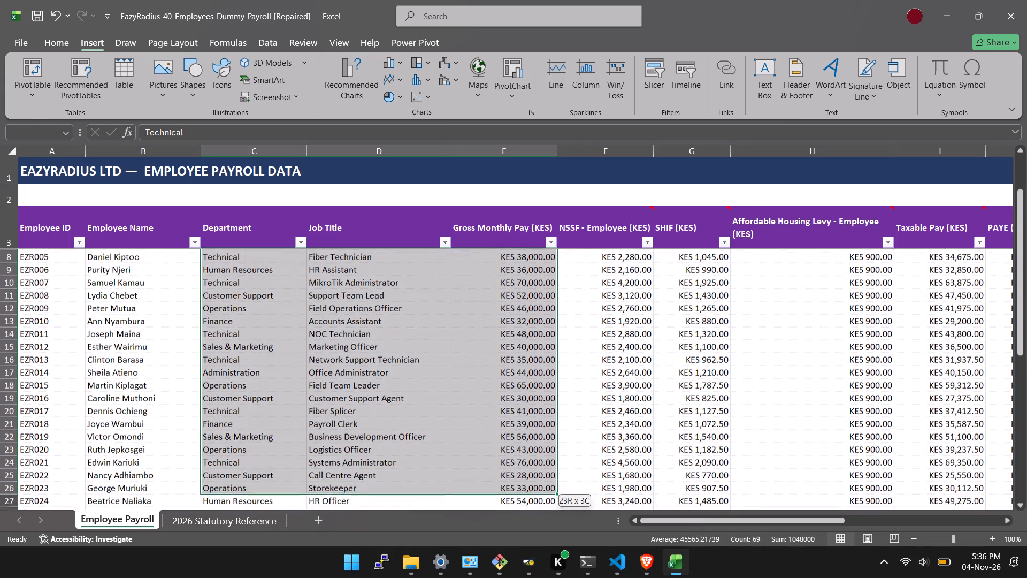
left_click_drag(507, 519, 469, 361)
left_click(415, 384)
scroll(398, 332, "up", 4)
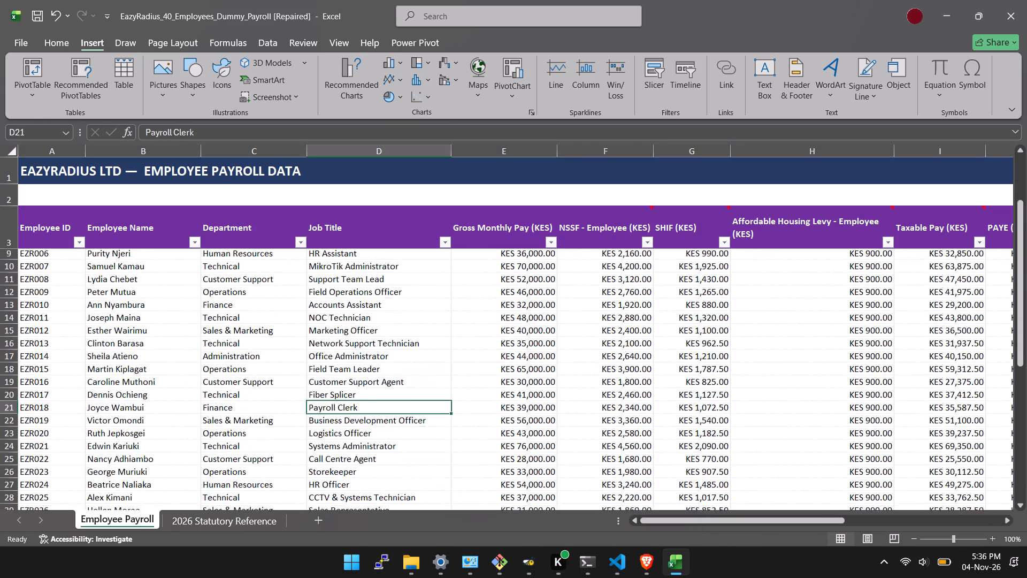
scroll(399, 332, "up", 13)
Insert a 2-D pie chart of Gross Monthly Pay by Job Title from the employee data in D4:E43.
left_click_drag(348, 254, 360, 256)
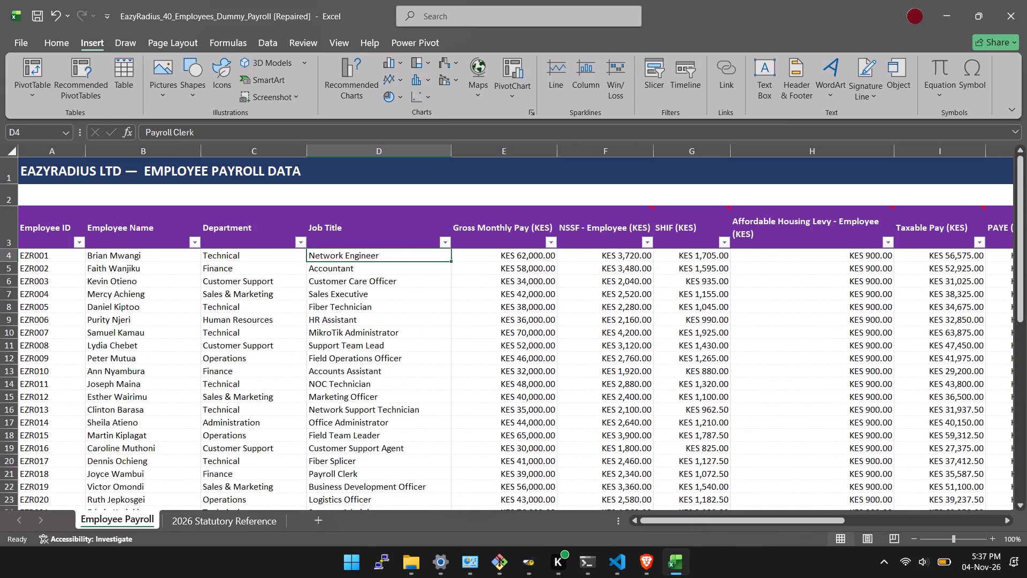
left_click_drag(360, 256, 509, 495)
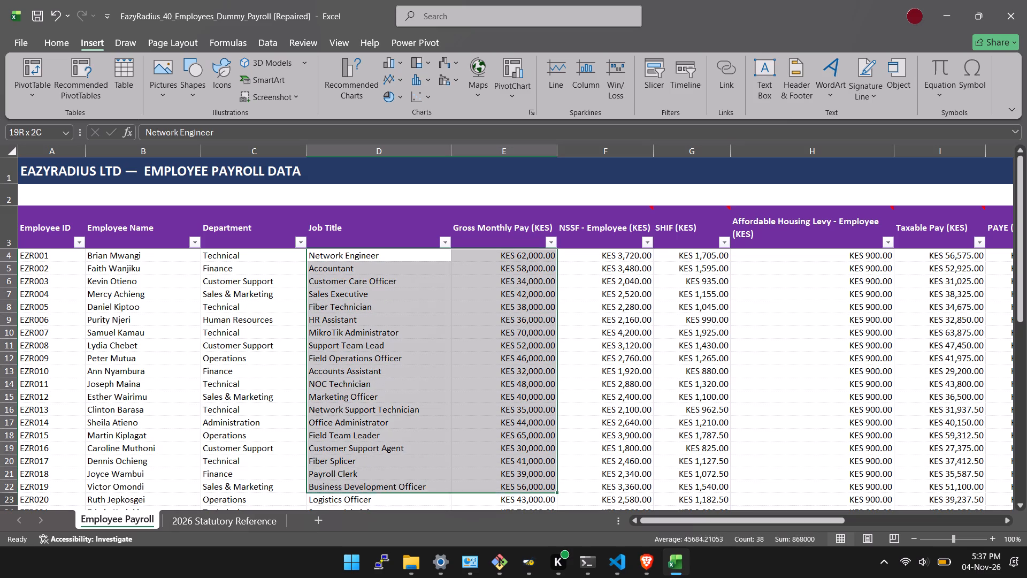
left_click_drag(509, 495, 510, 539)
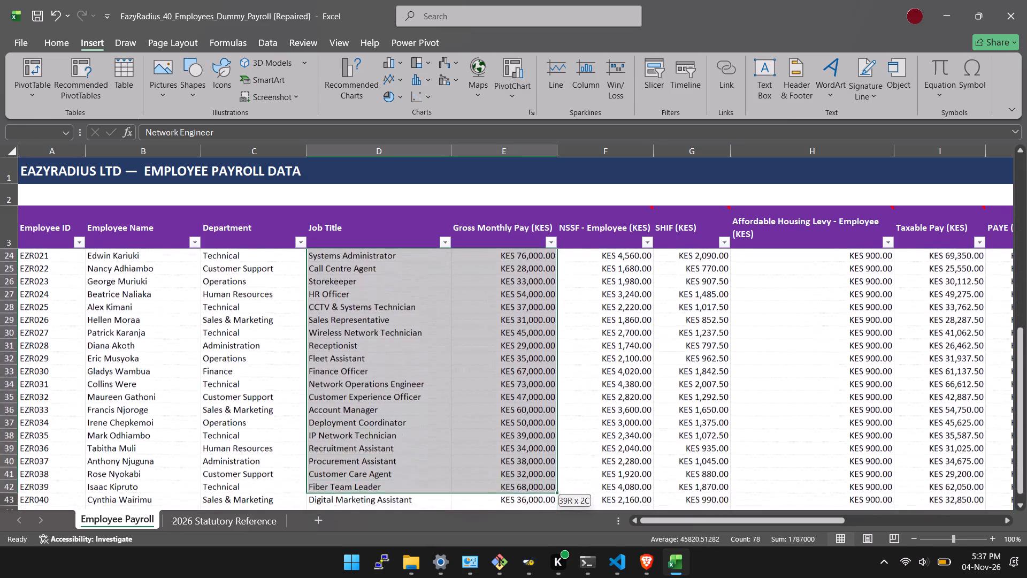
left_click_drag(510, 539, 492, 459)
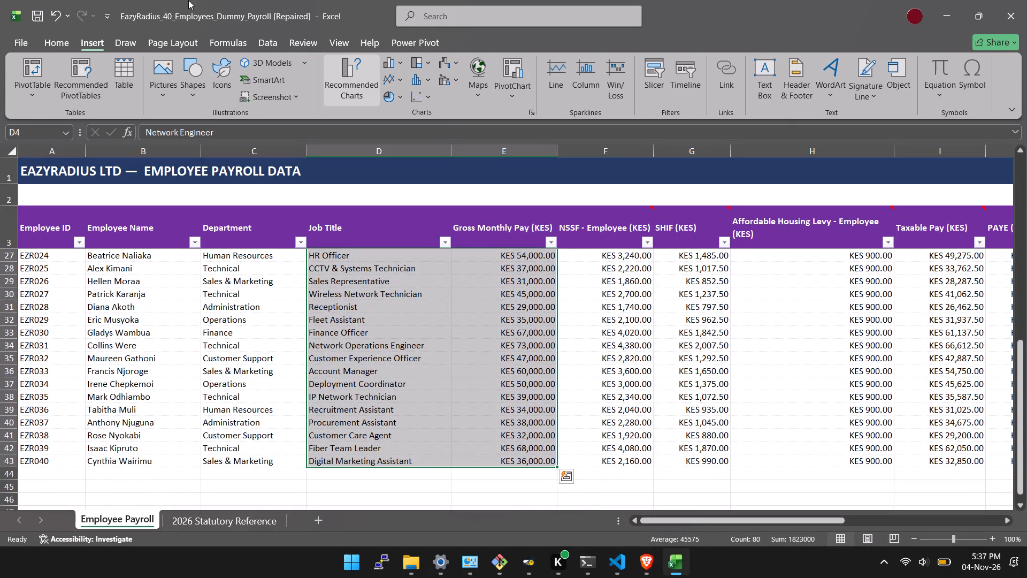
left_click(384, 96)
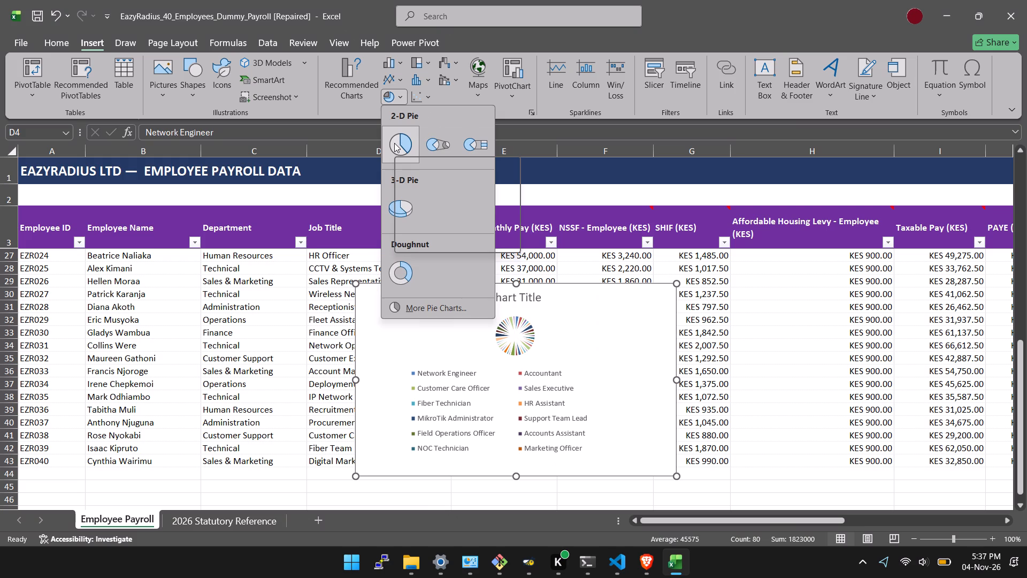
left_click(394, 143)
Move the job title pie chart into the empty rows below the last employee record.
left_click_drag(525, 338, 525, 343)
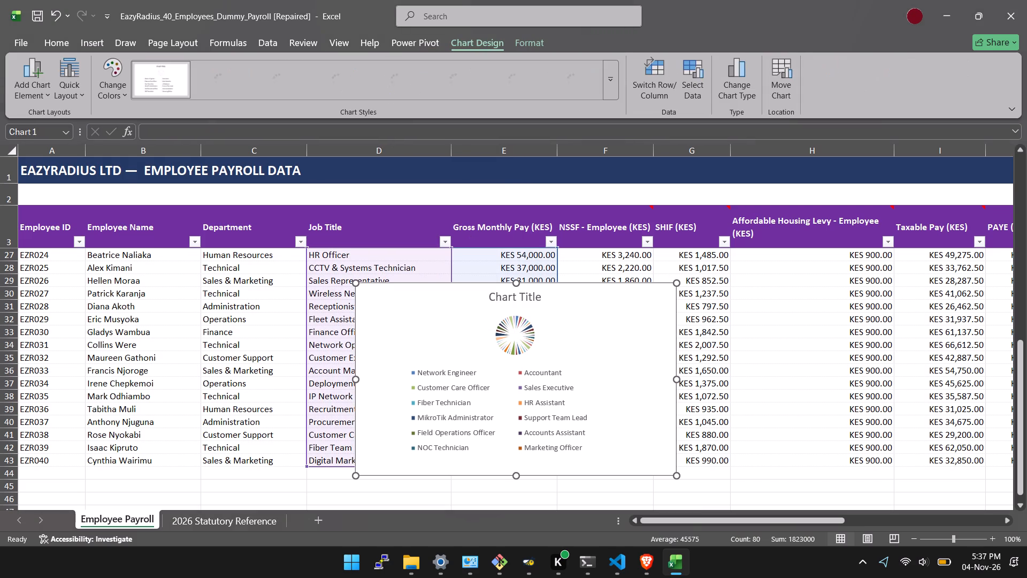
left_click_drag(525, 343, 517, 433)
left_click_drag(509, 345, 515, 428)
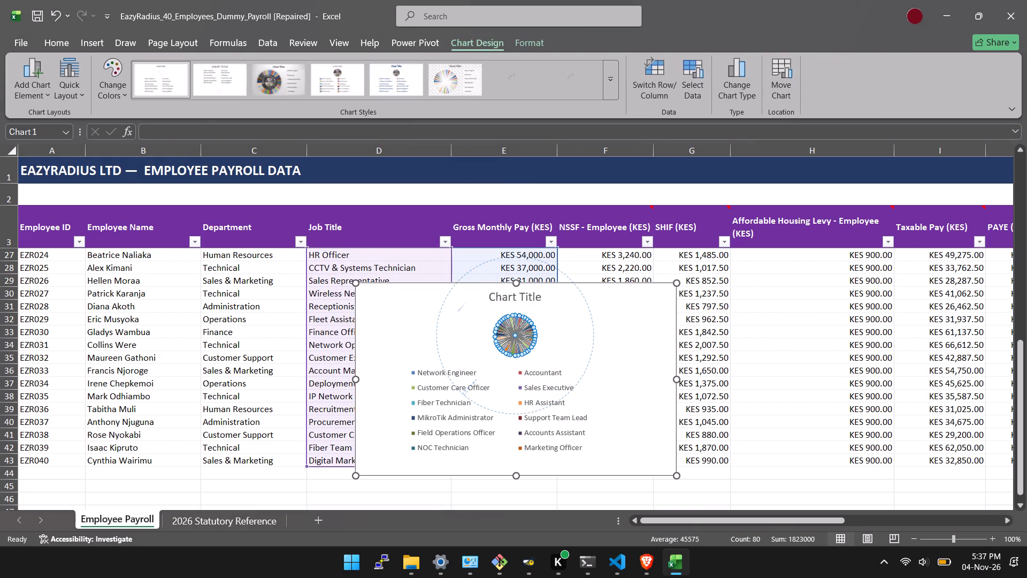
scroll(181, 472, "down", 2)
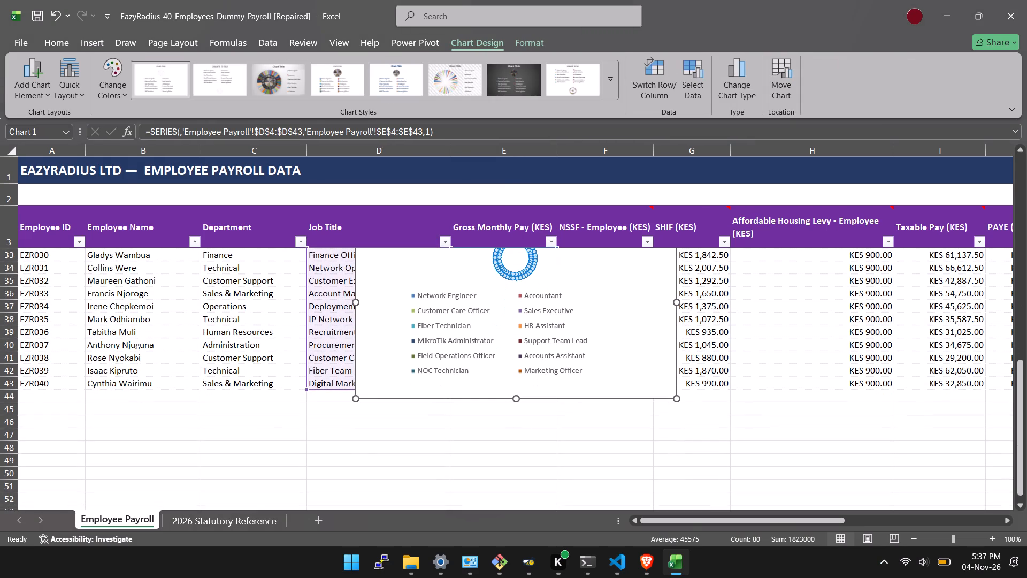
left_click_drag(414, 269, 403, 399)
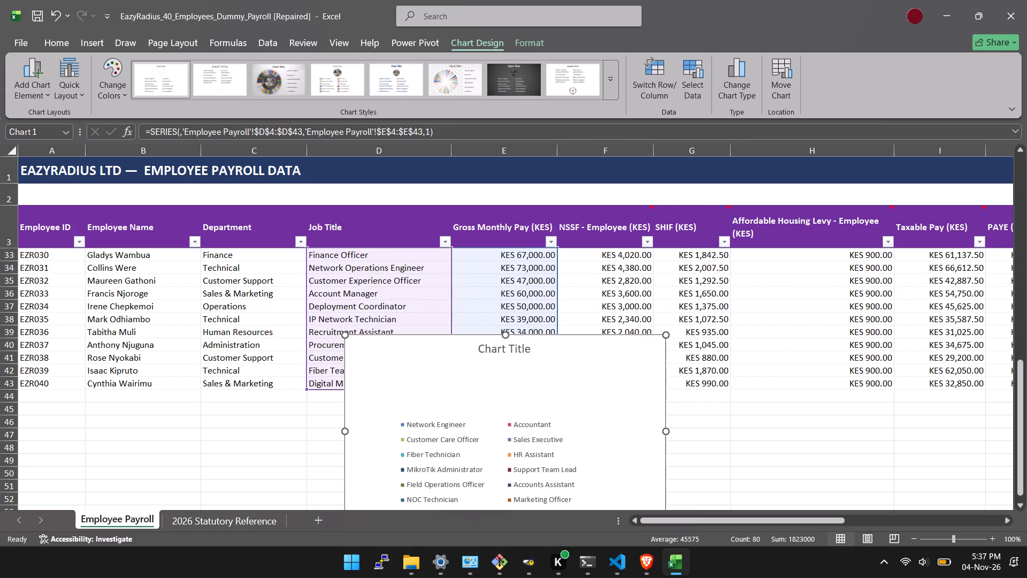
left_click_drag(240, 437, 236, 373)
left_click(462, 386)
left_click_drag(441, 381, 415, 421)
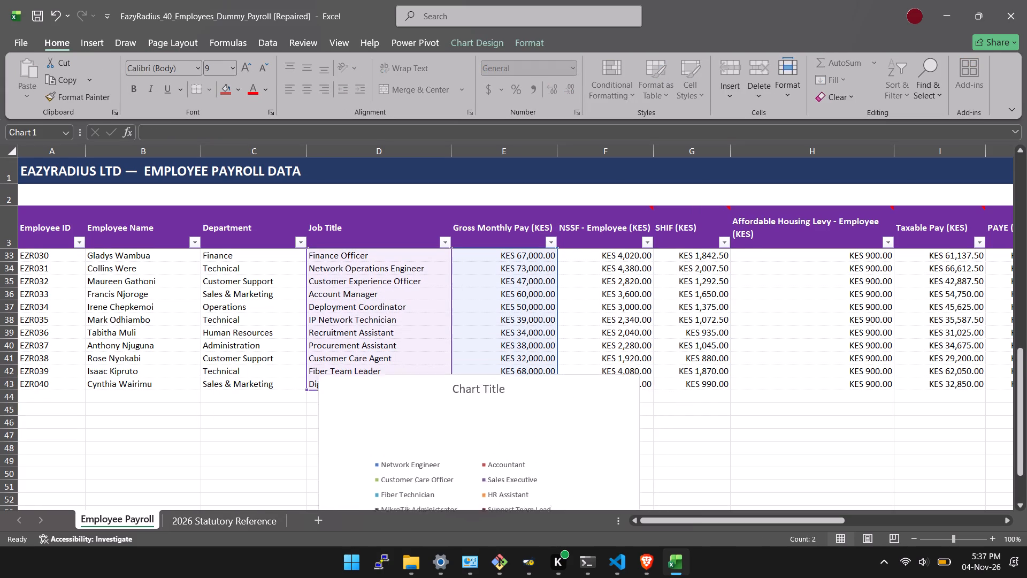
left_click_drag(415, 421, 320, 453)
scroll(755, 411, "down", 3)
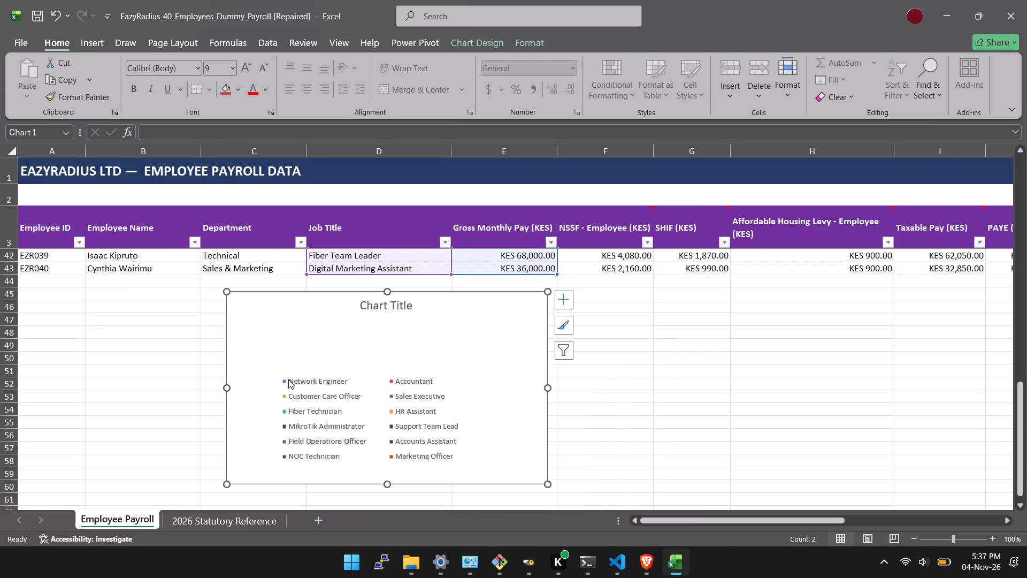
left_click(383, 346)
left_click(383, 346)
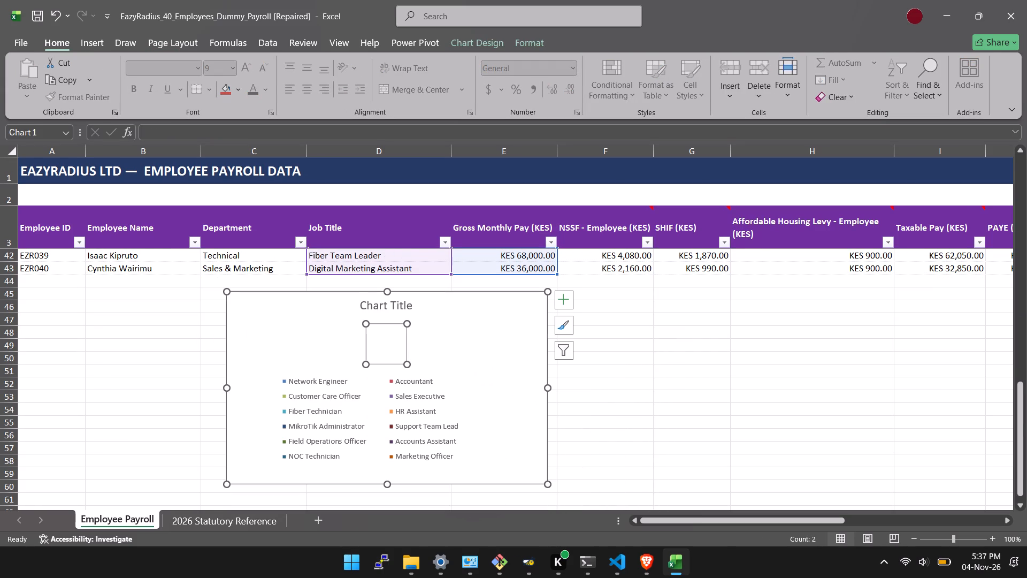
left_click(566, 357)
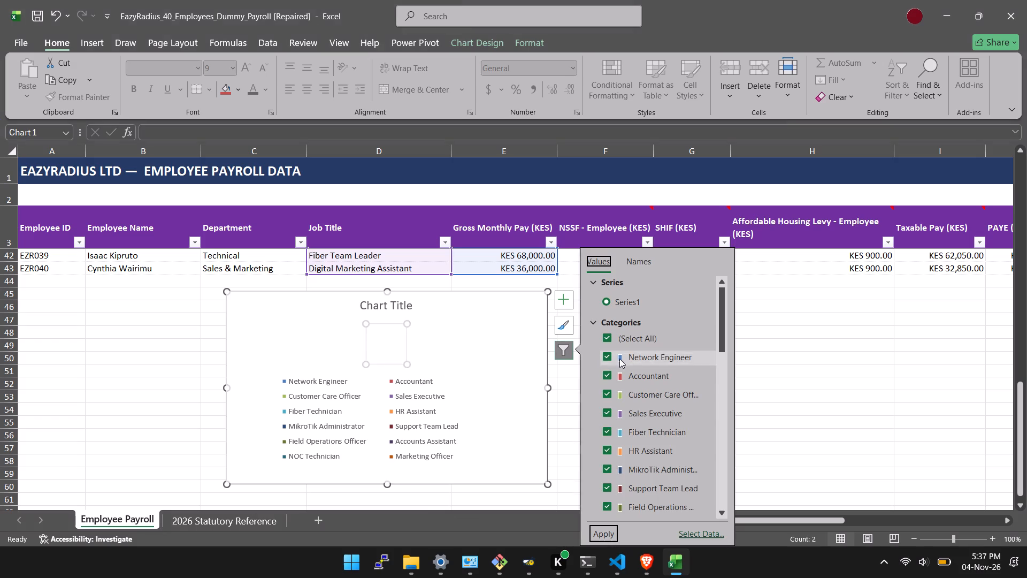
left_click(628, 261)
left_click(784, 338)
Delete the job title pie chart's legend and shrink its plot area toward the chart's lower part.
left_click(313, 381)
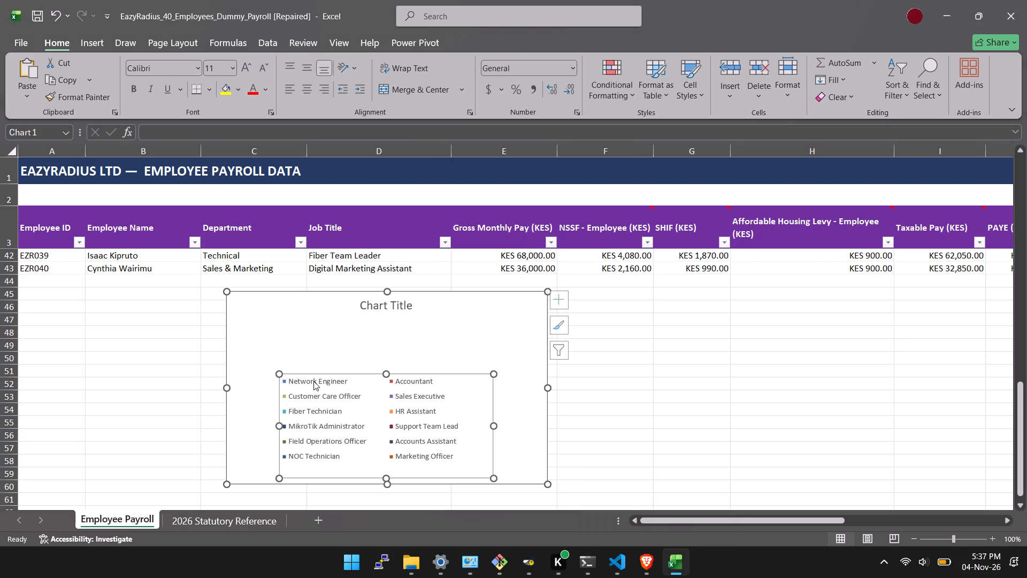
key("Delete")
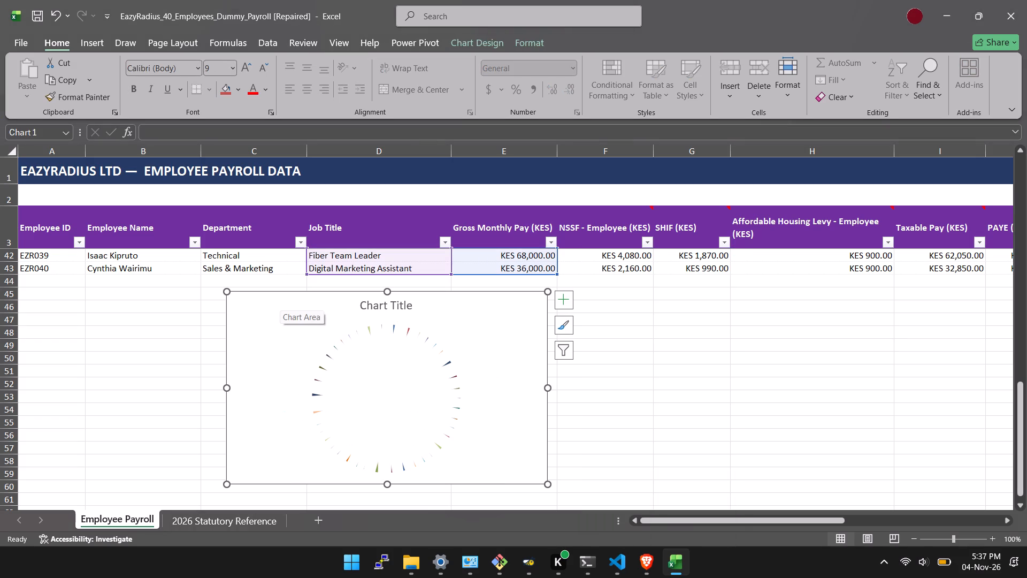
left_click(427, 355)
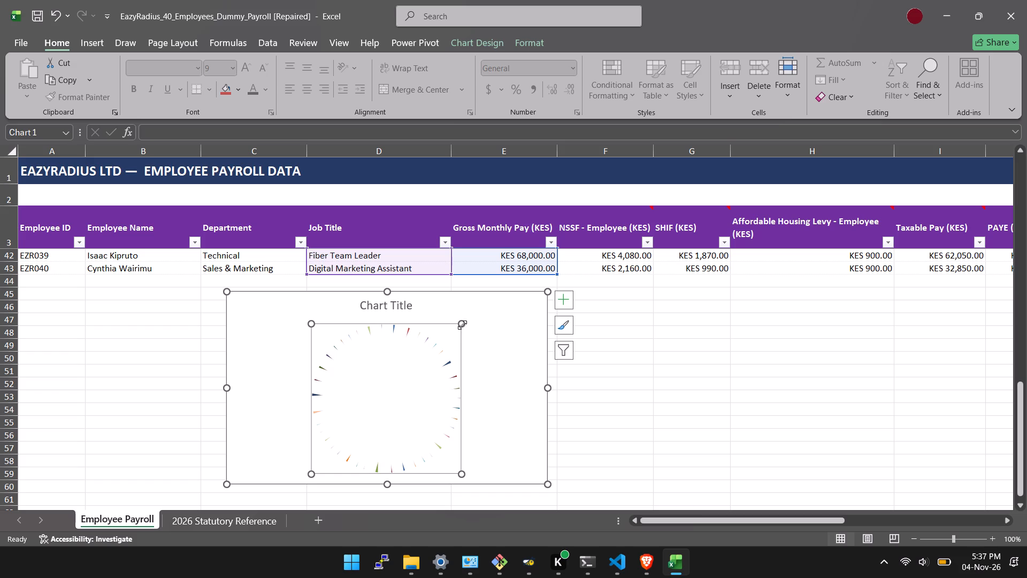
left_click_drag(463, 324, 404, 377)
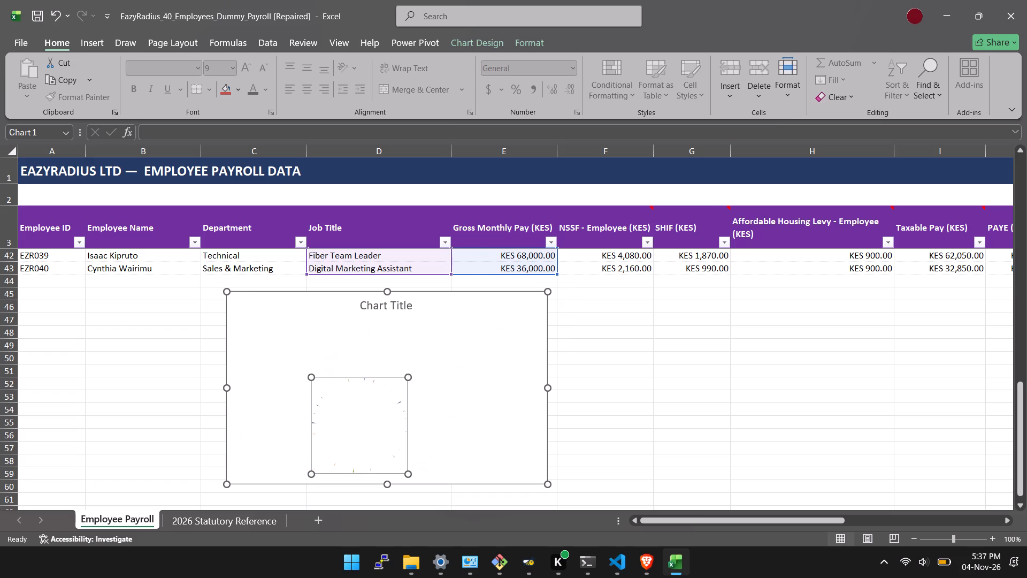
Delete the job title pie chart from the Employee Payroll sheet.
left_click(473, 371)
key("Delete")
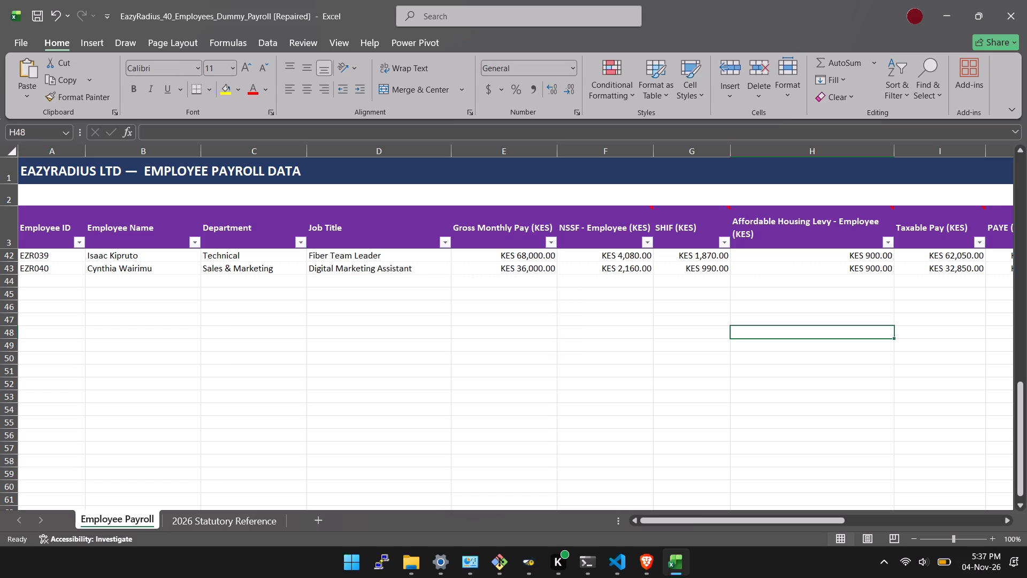
Insert a 3-D pie chart from the entire Department and Gross Monthly Pay columns, C and E.
scroll(378, 313, "up", 18)
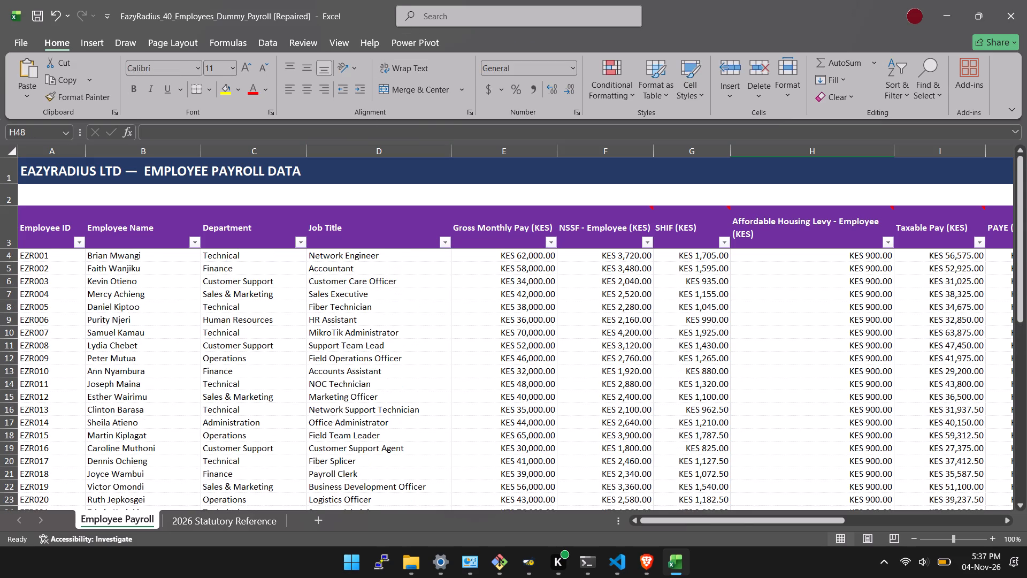
scroll(425, 323, "up", 9)
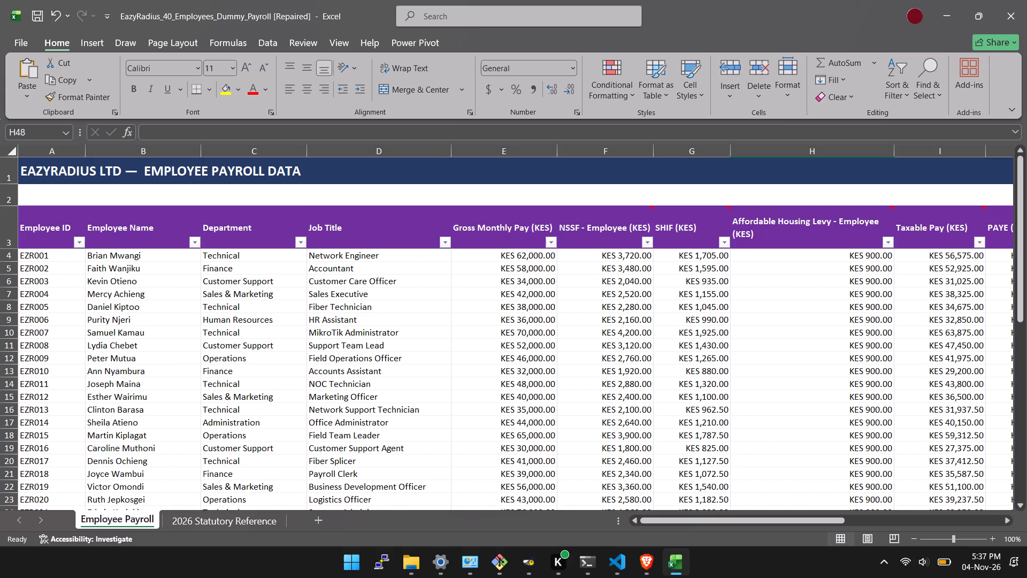
left_click(234, 243)
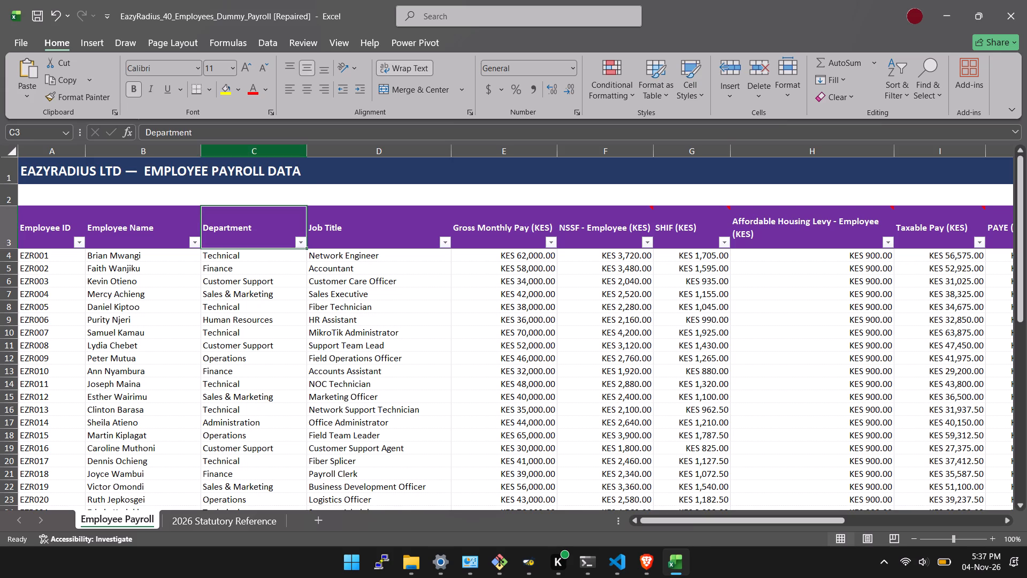
left_click(245, 150)
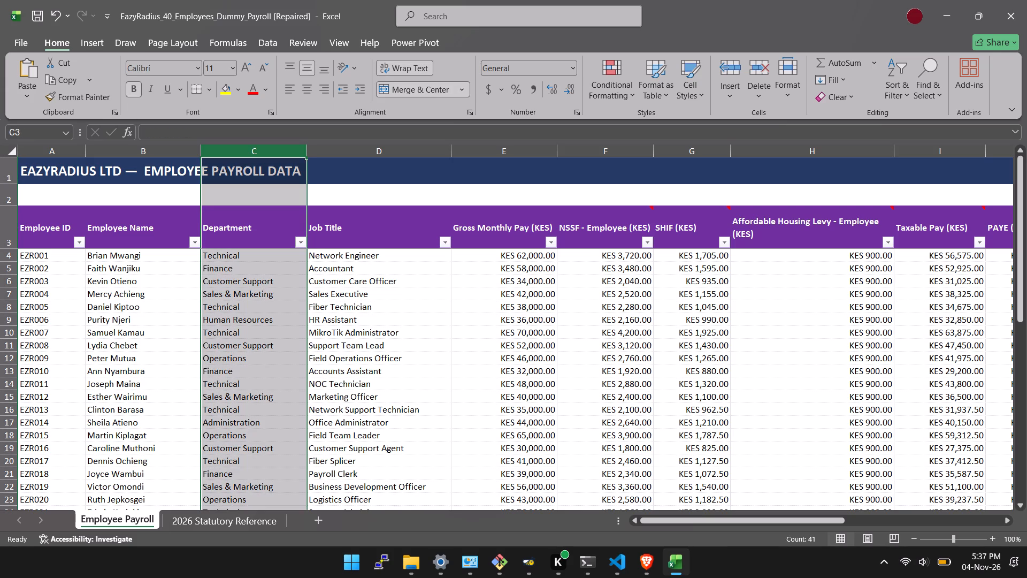
left_click(504, 150, "ctrl")
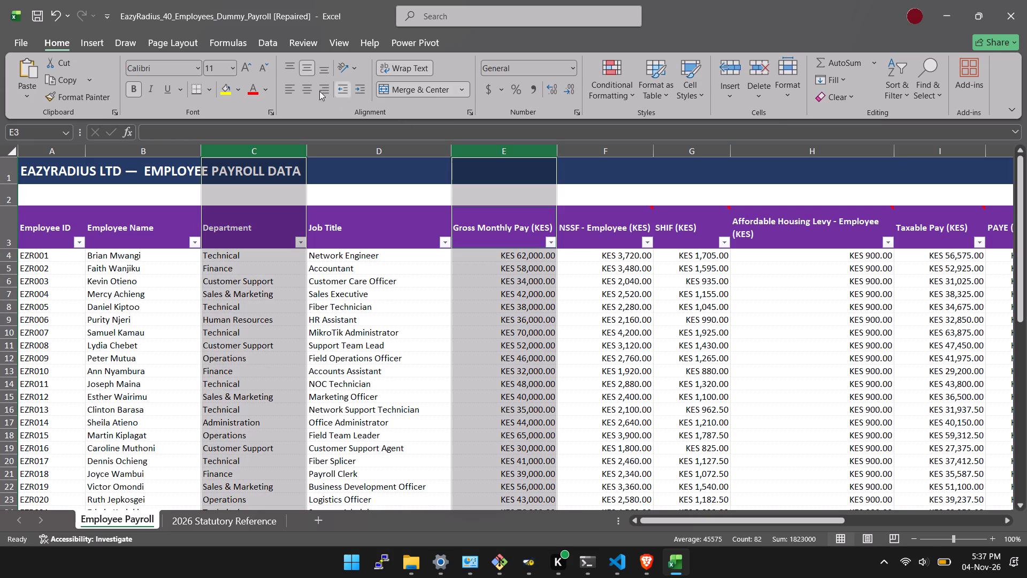
left_click(92, 36)
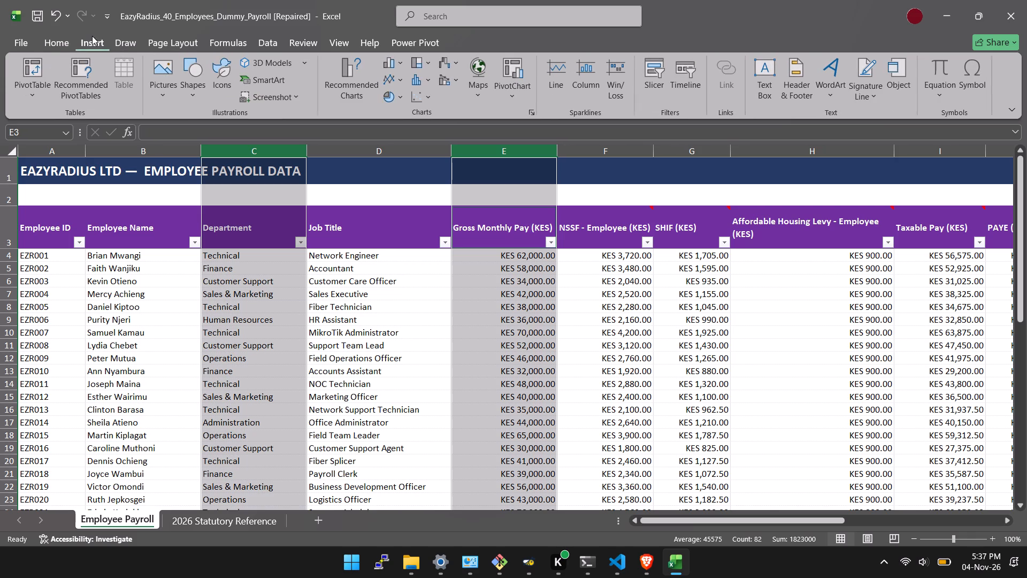
left_click(389, 63)
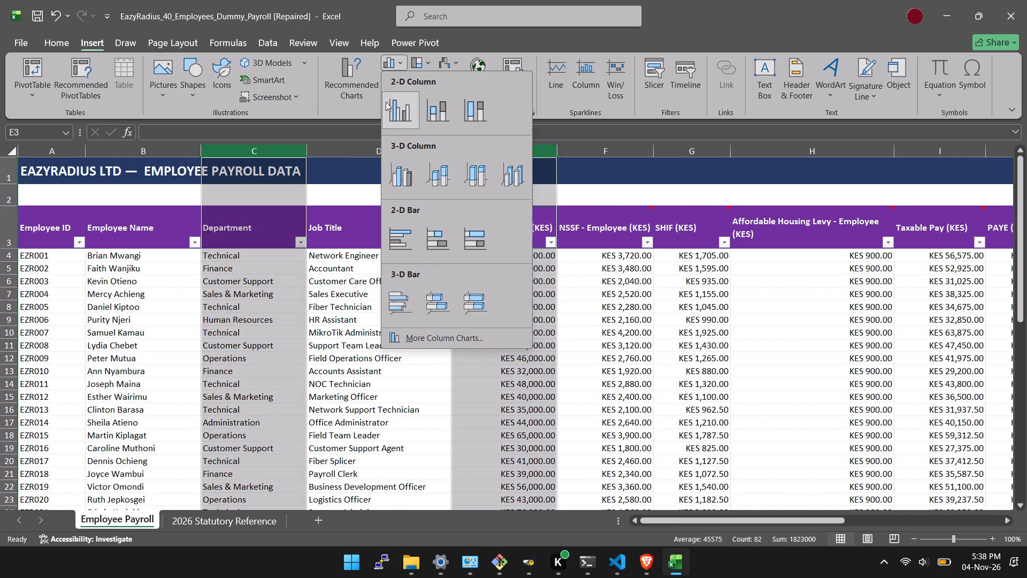
left_click(334, 106)
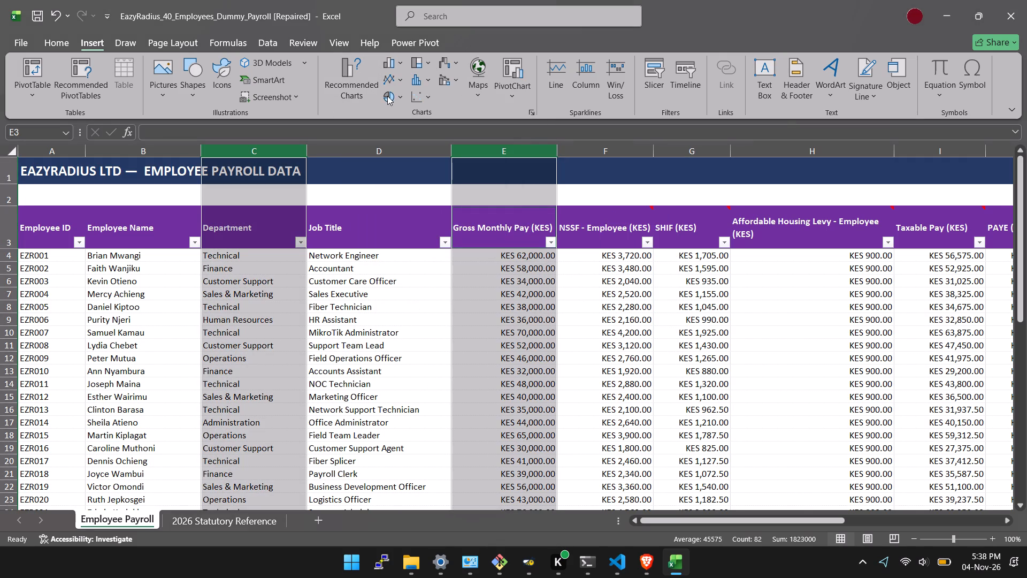
left_click(387, 96)
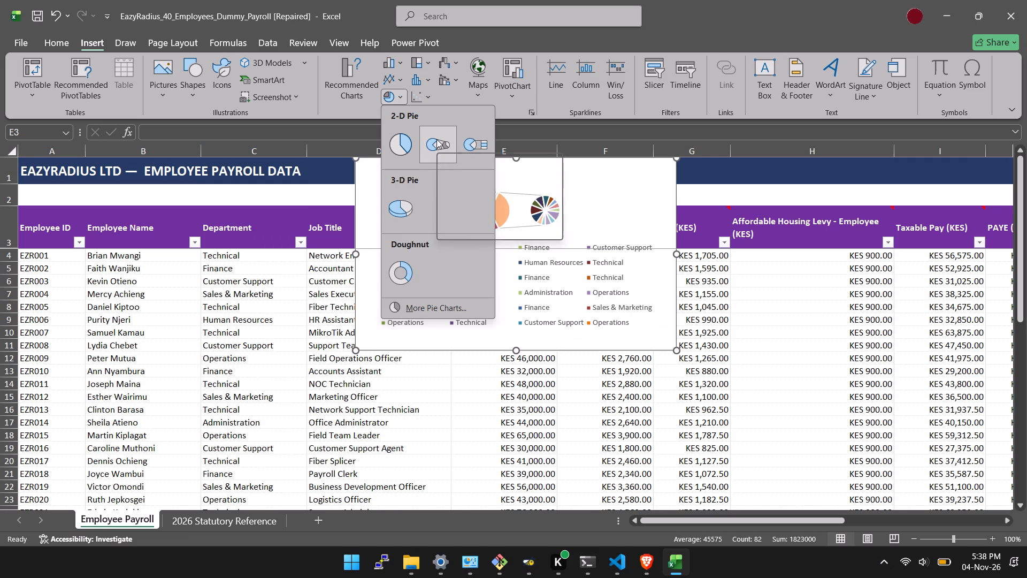
left_click(395, 208)
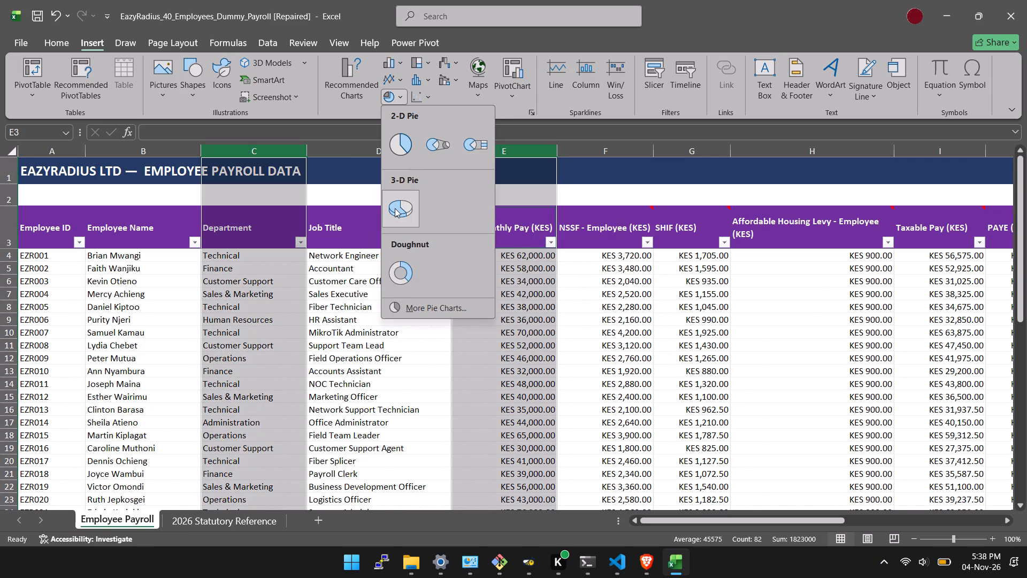
Move the 3-D pie chart down to about rows 40 to 55, near the end of the employee records.
scroll(599, 217, "down", 1)
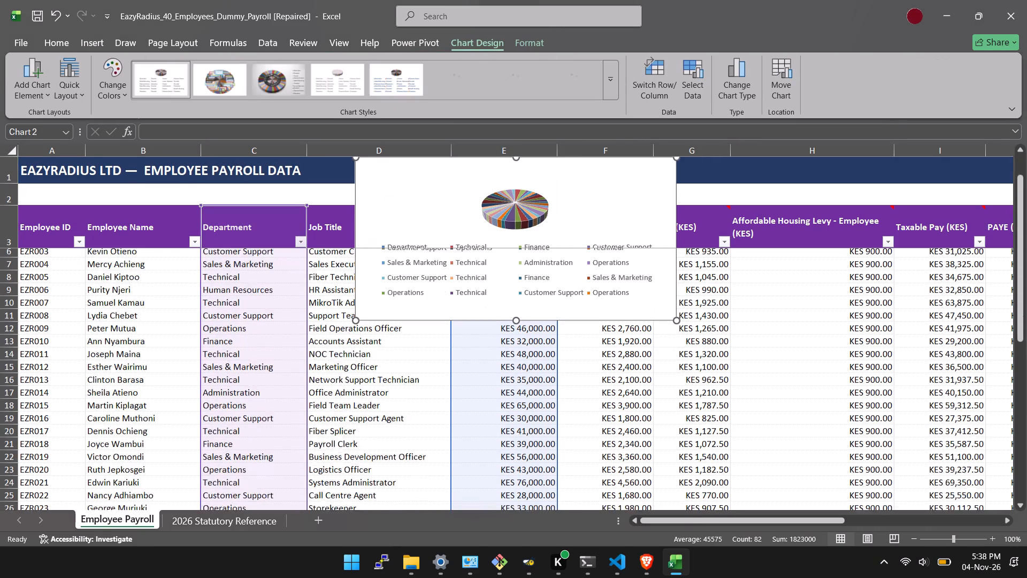
scroll(599, 217, "down", 10)
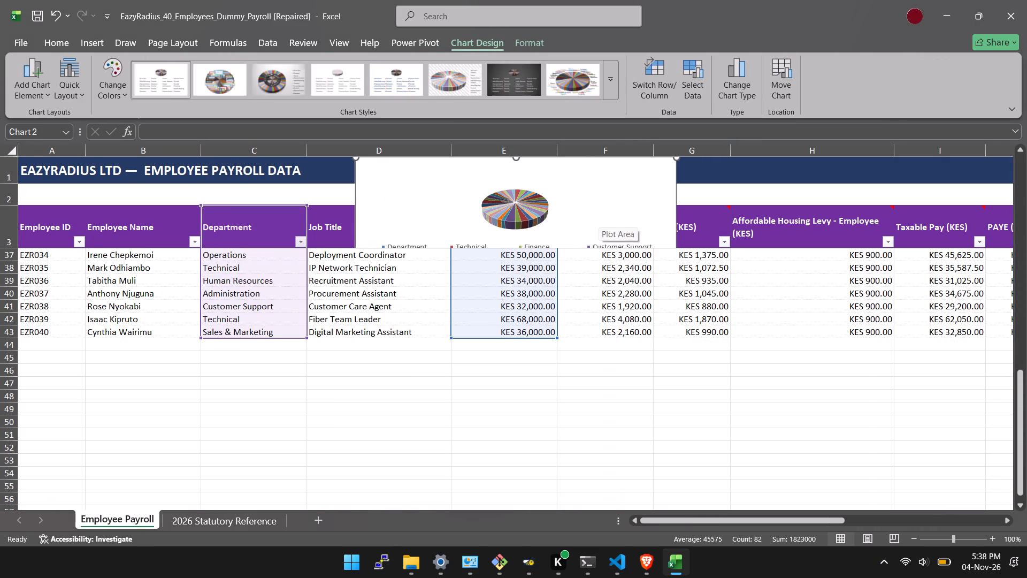
left_click_drag(564, 184, 498, 235)
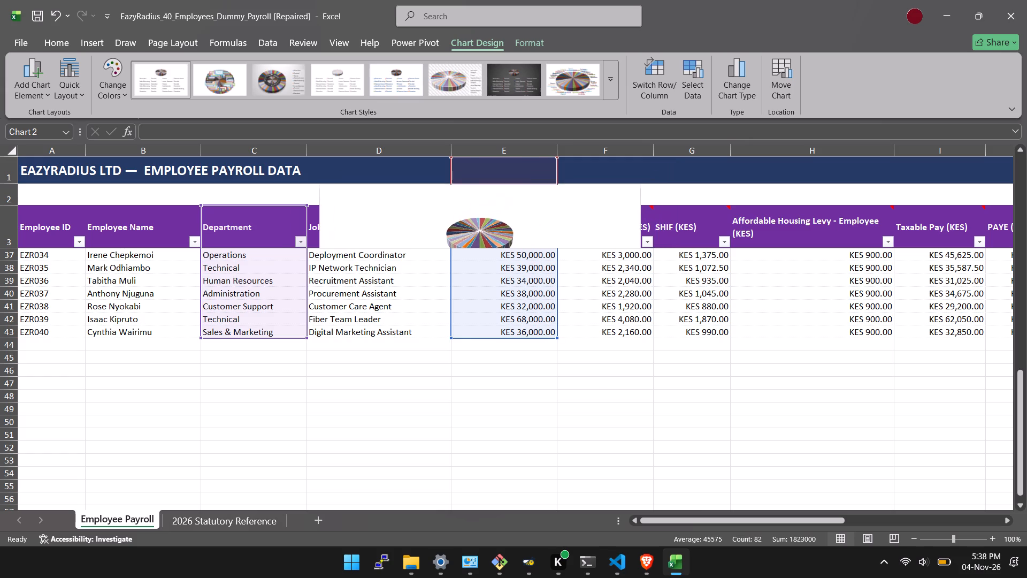
left_click_drag(498, 235, 472, 325)
left_click(678, 398)
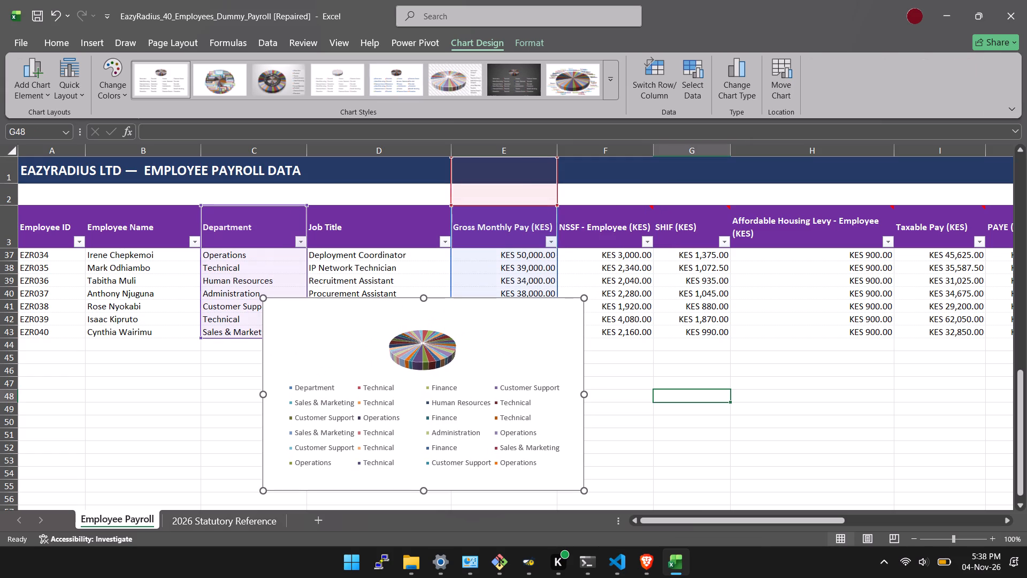
Shift the department legend slightly down and to the right inside the 3-D pie chart.
left_click(416, 354)
left_click_drag(440, 363, 442, 364)
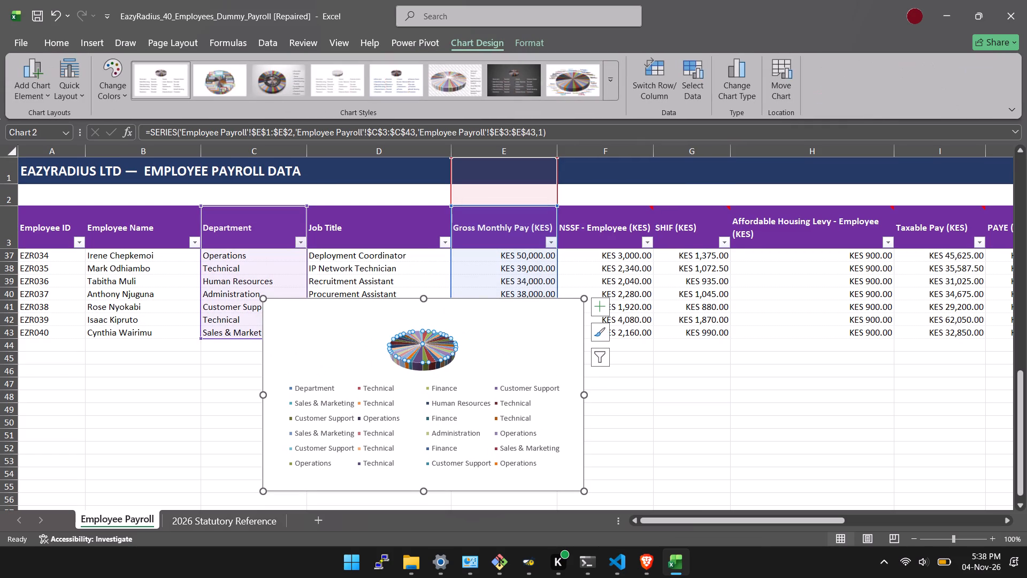
left_click_drag(442, 364, 453, 395)
Enlarge the 3-D pie chart upward and toward column B, keeping its lower corner near row 55 in place.
left_click(429, 353)
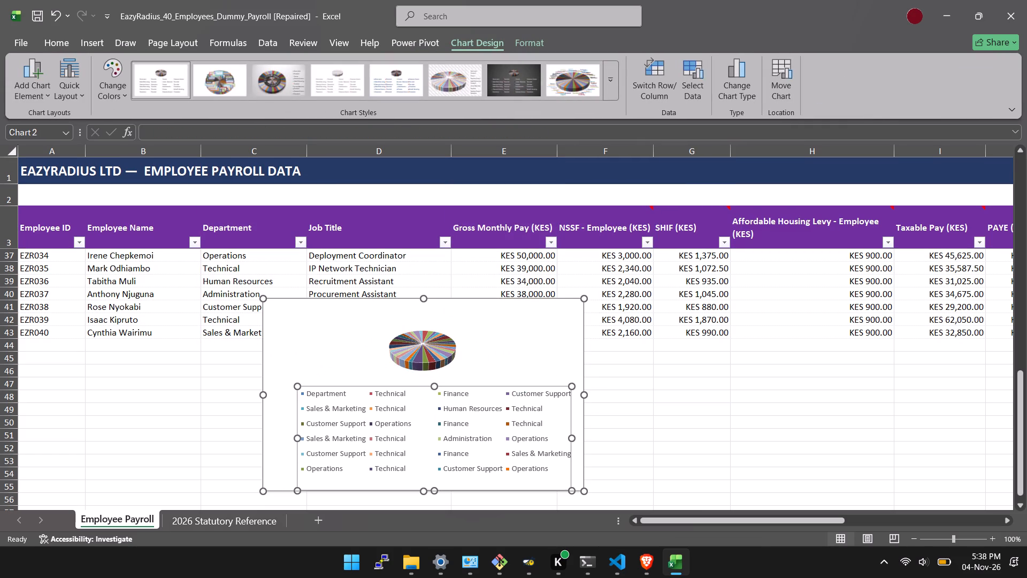
left_click_drag(262, 298, 240, 276)
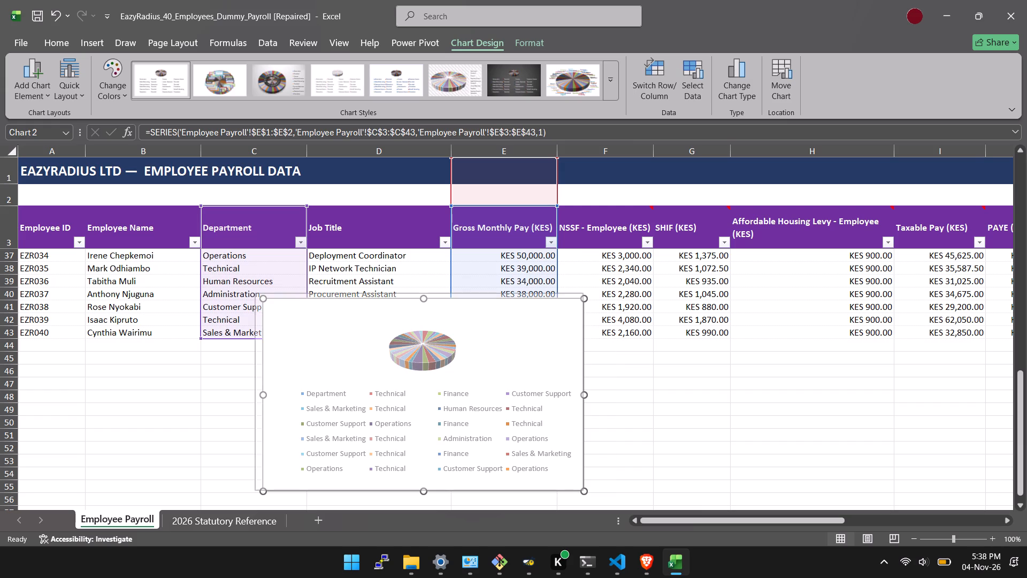
left_click_drag(240, 276, 194, 226)
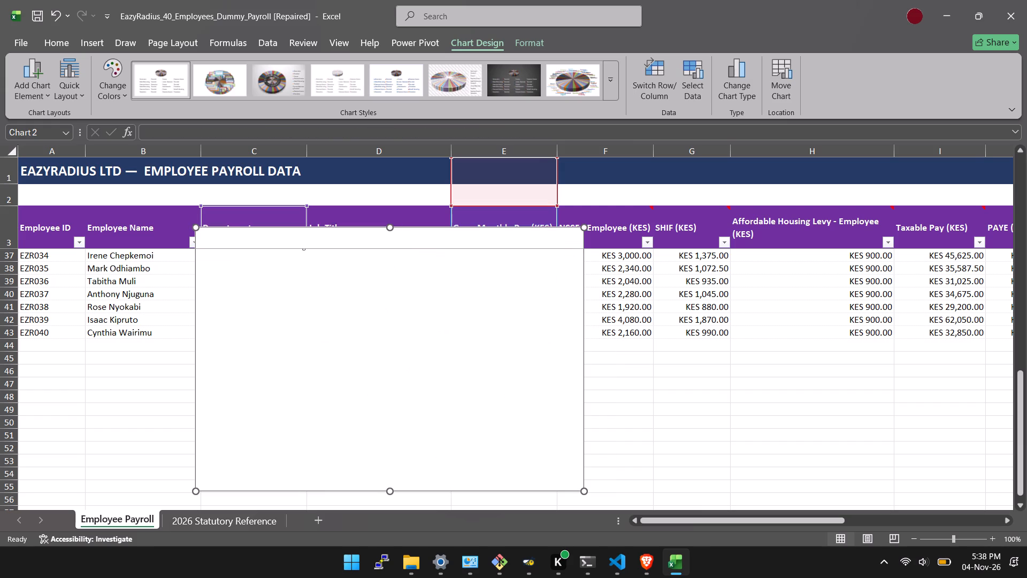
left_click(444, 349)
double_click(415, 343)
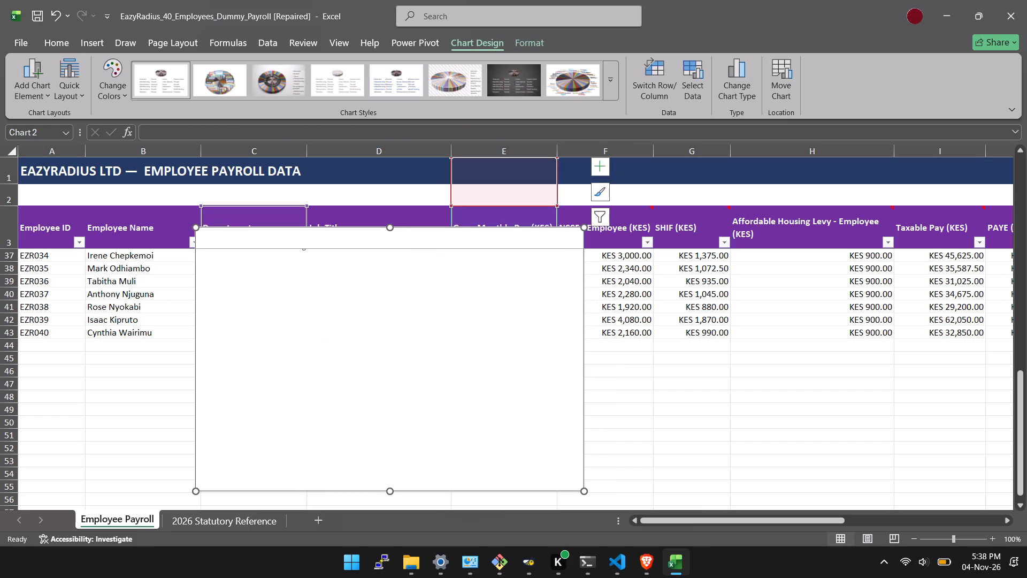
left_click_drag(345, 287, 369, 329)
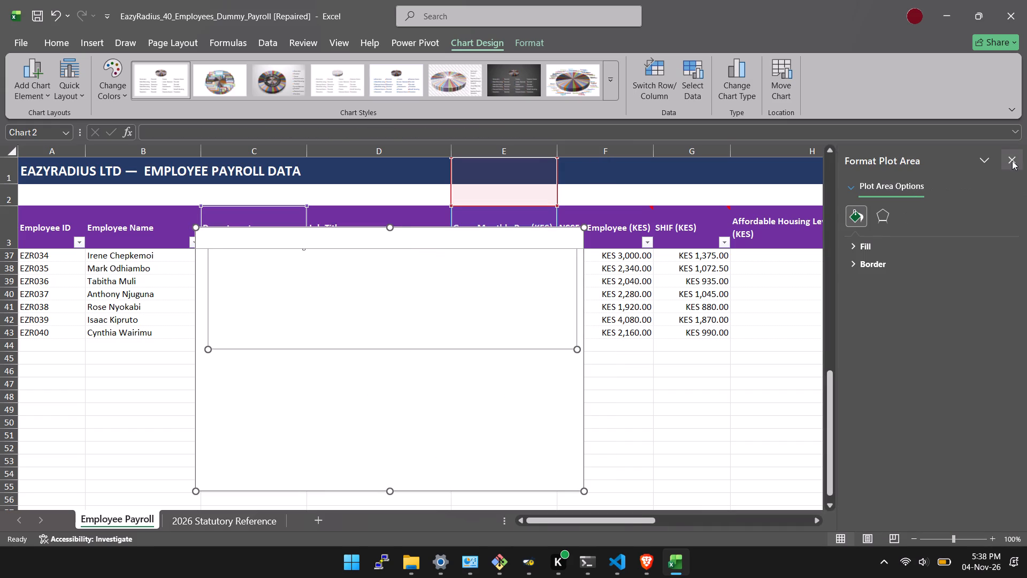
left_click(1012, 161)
Add data labels to the 3-D pie chart's slices.
left_click(441, 333)
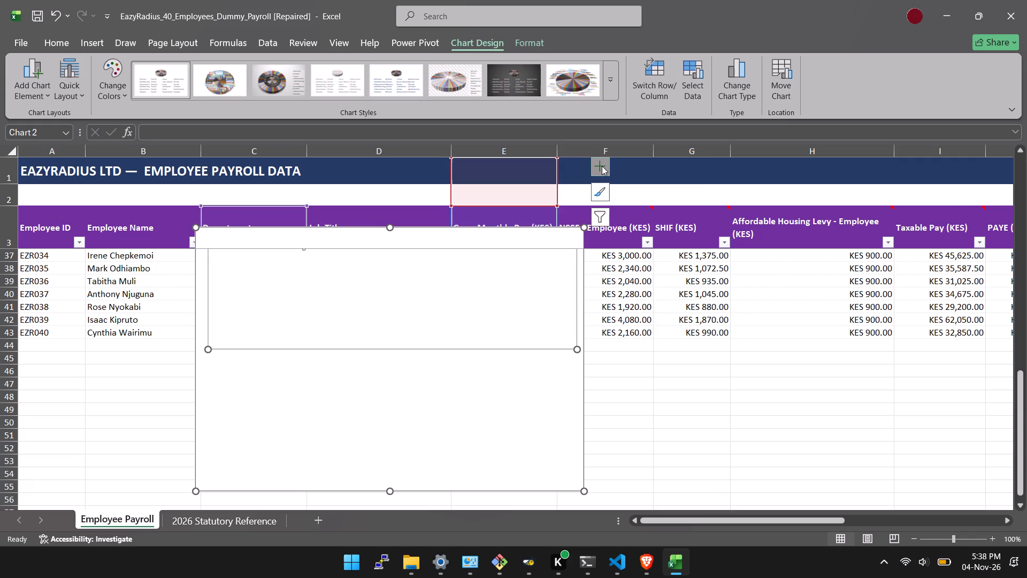
left_click(602, 166)
left_click(631, 194)
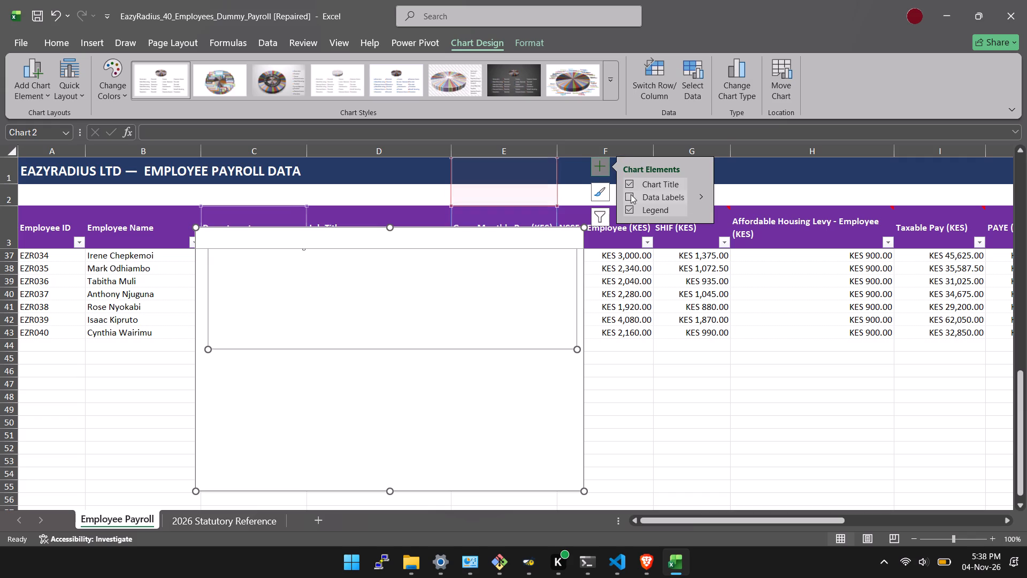
left_click(668, 412)
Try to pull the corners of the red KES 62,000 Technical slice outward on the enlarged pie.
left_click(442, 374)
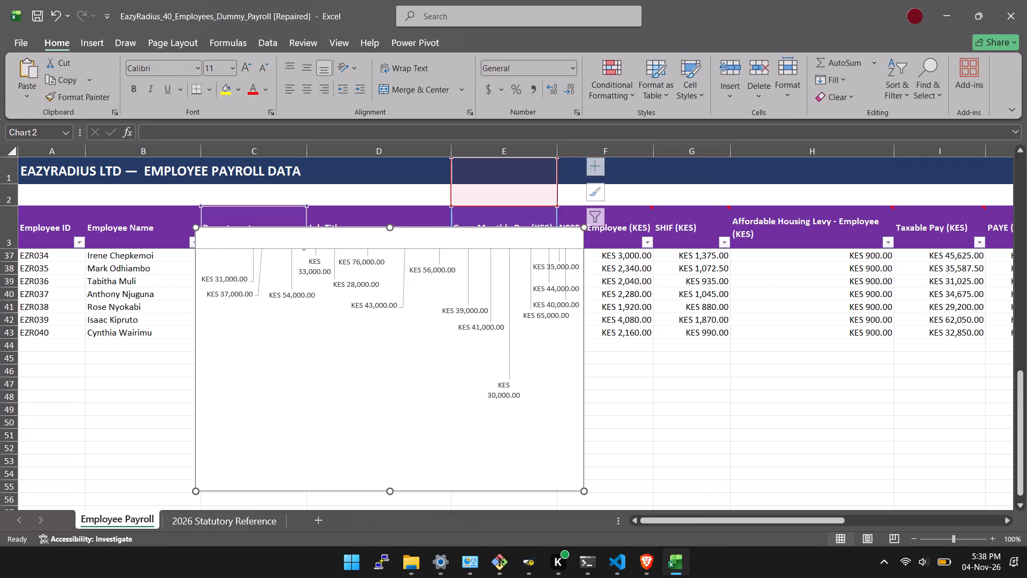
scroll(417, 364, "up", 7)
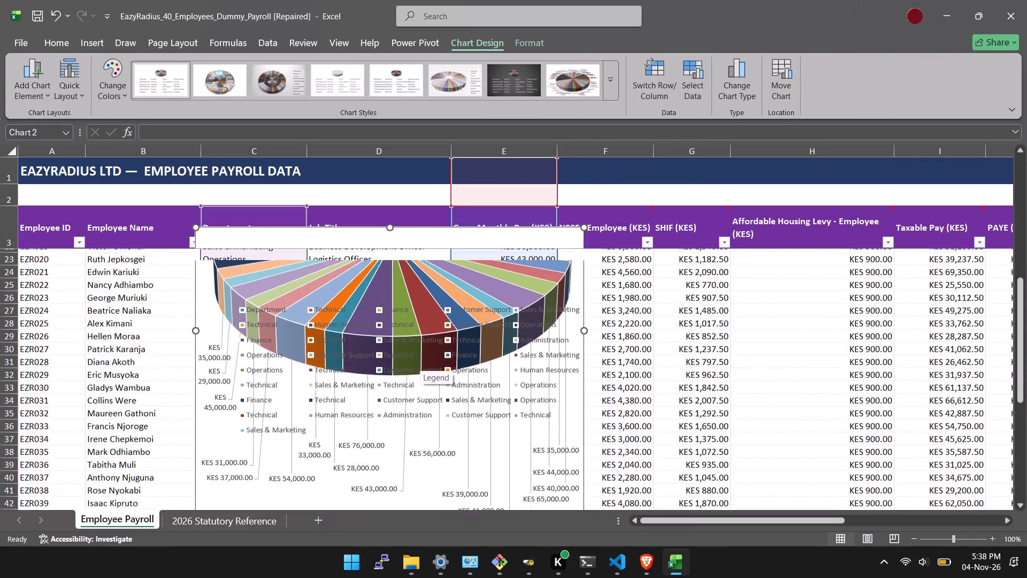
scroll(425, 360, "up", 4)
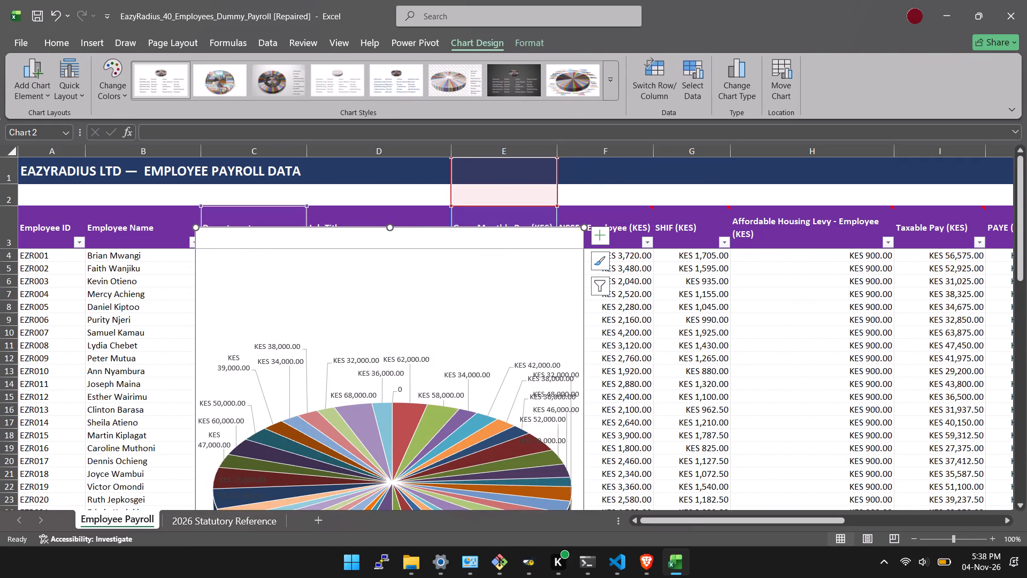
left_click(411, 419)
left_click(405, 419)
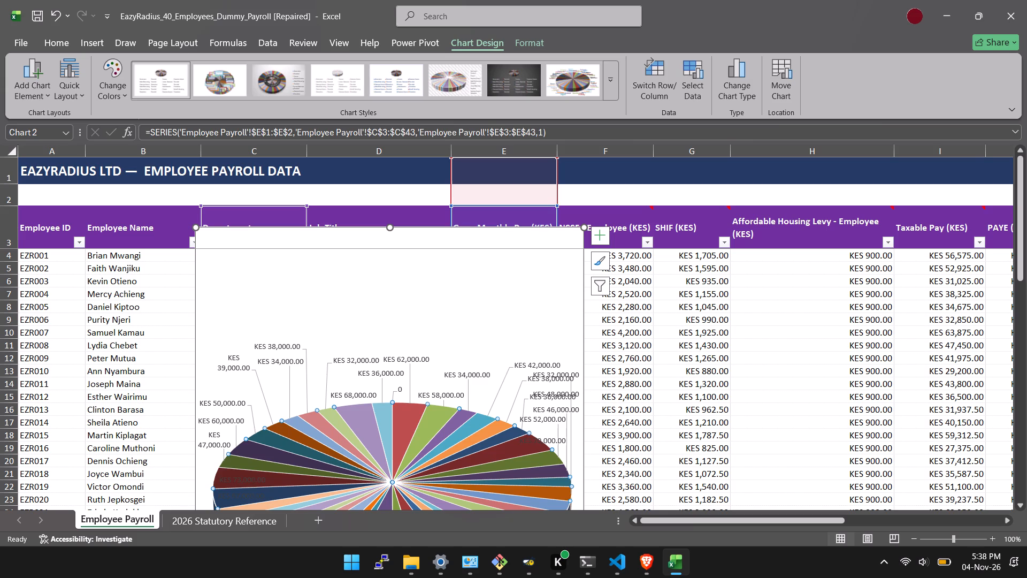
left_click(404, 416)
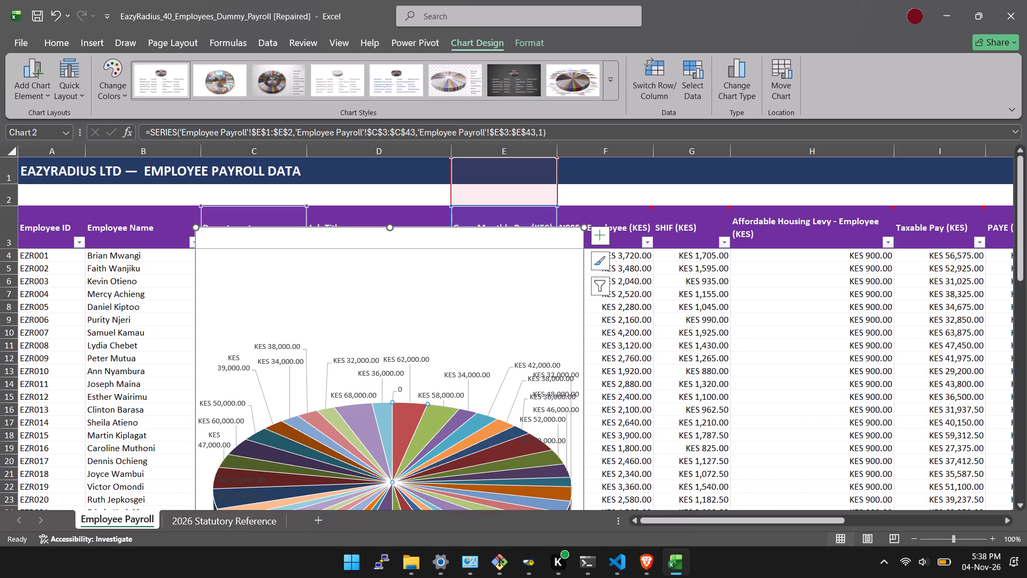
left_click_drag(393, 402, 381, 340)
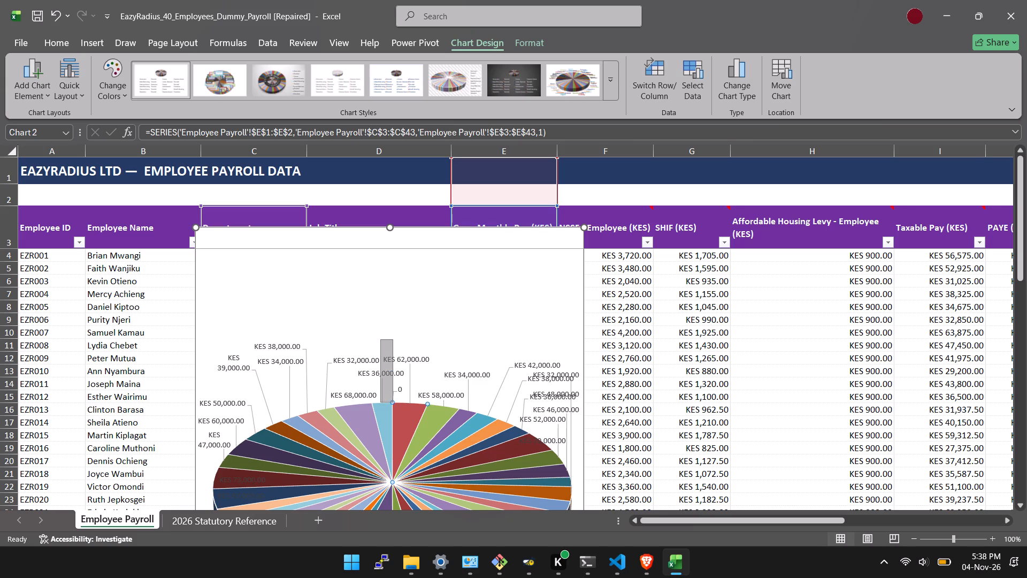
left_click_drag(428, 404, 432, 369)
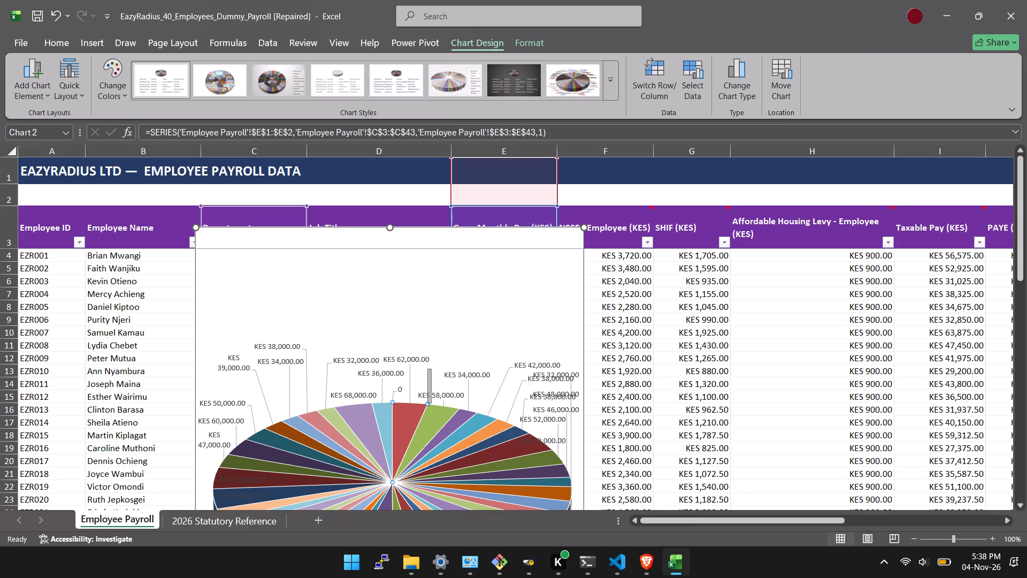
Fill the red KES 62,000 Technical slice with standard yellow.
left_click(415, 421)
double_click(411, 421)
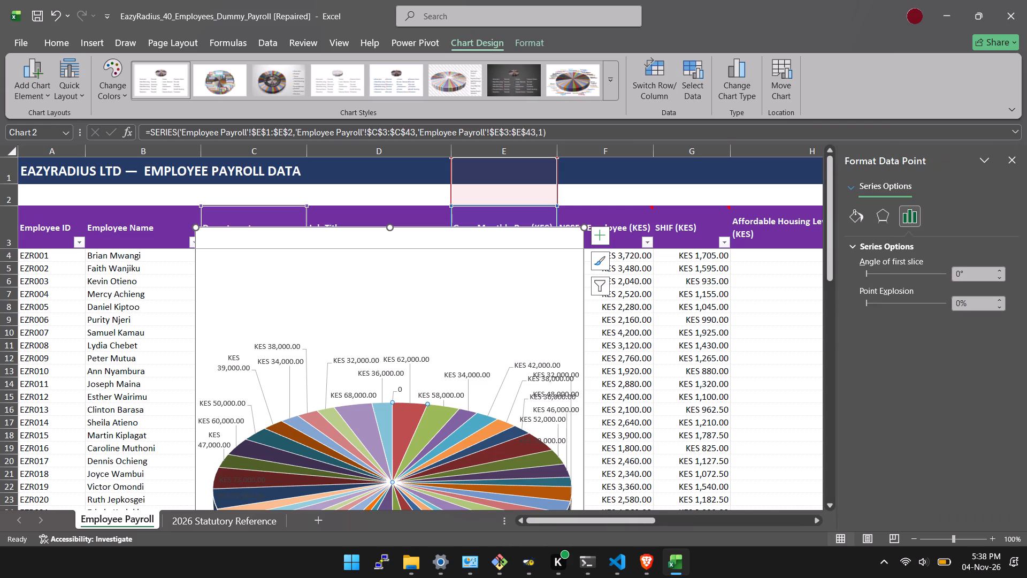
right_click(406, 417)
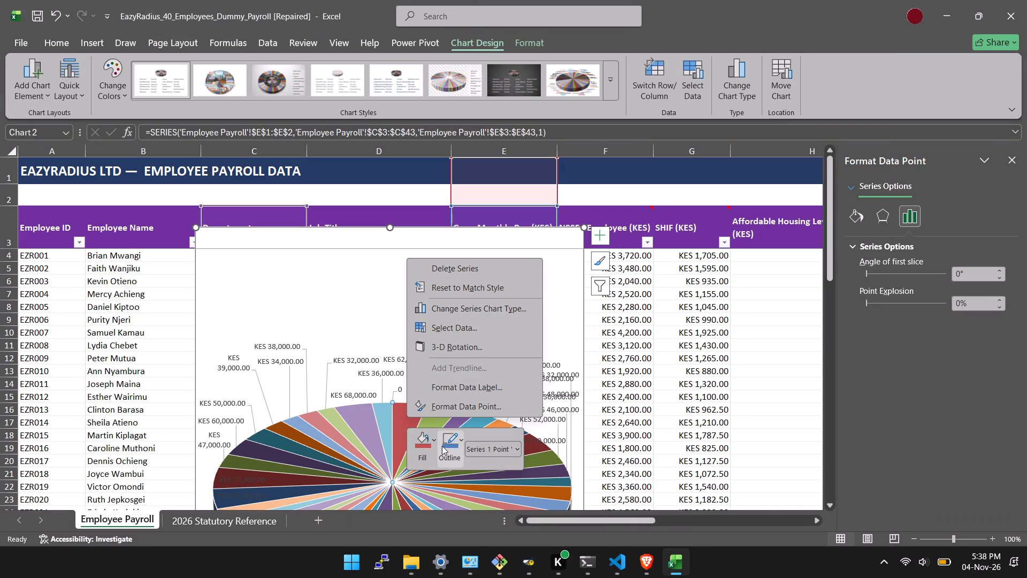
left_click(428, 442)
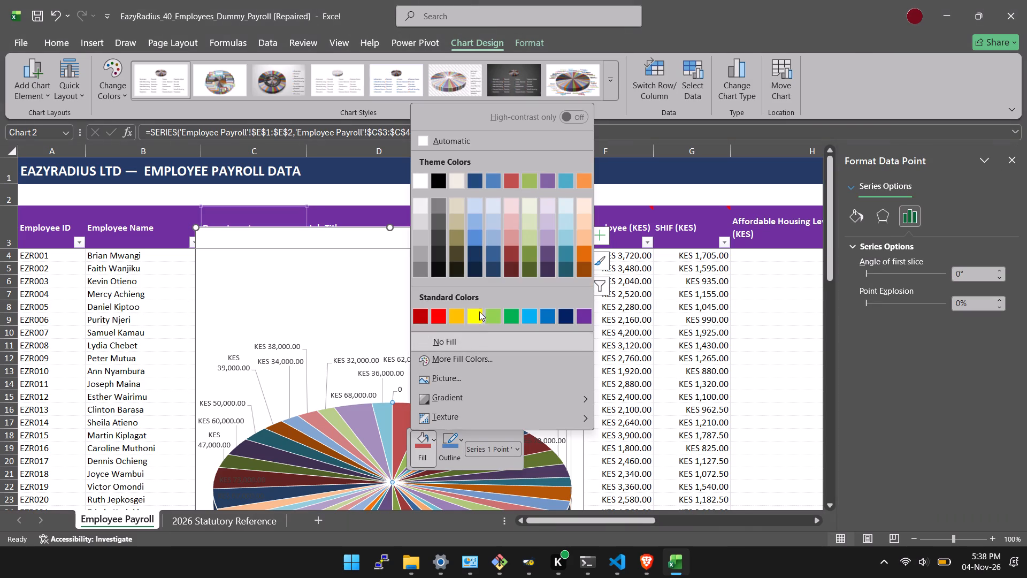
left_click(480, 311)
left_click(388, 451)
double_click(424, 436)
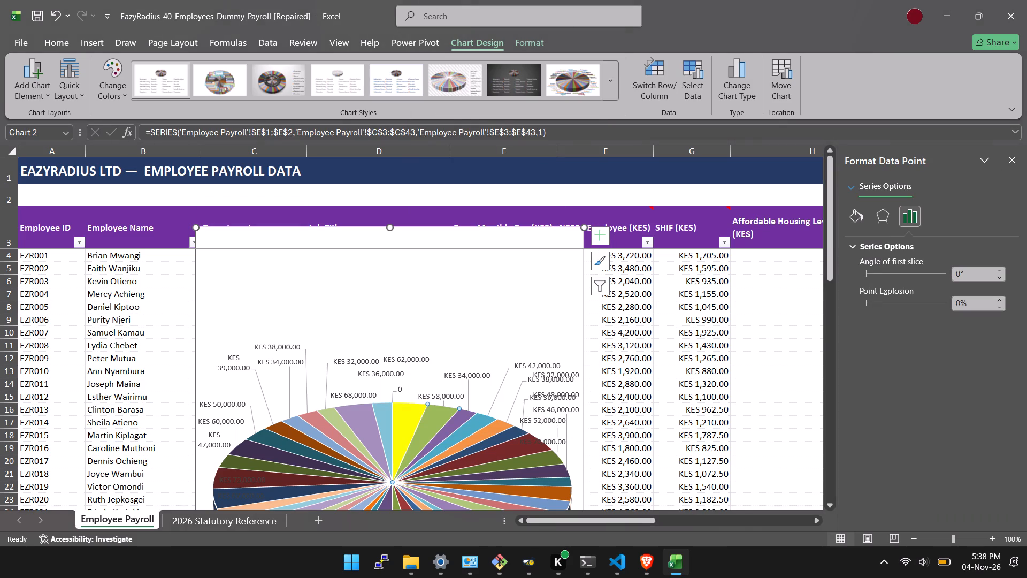
Examine the enlarged pie chart's slices, data labels and department legend along its full height.
scroll(446, 420, "down", 3)
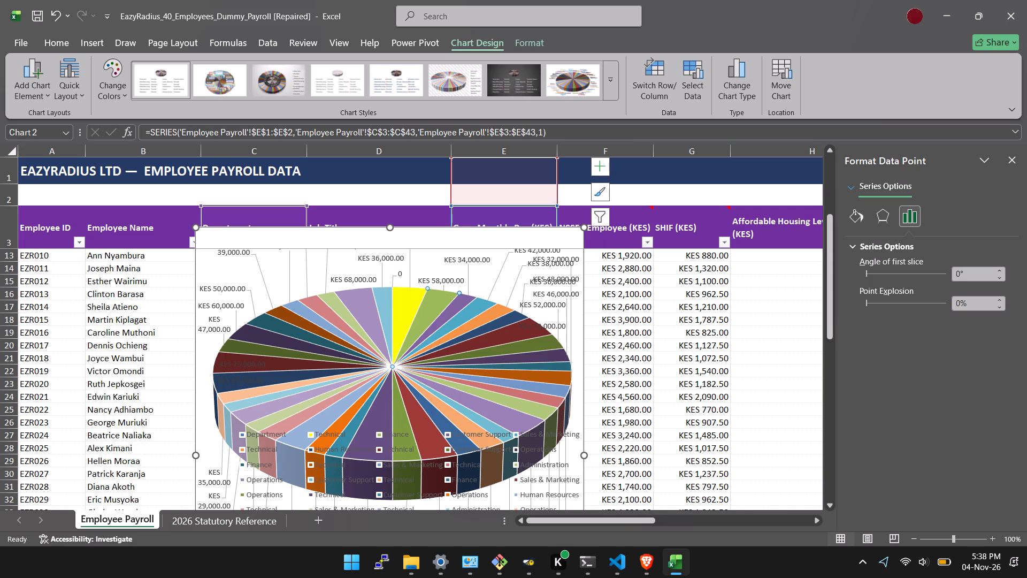
scroll(399, 404, "down", 7)
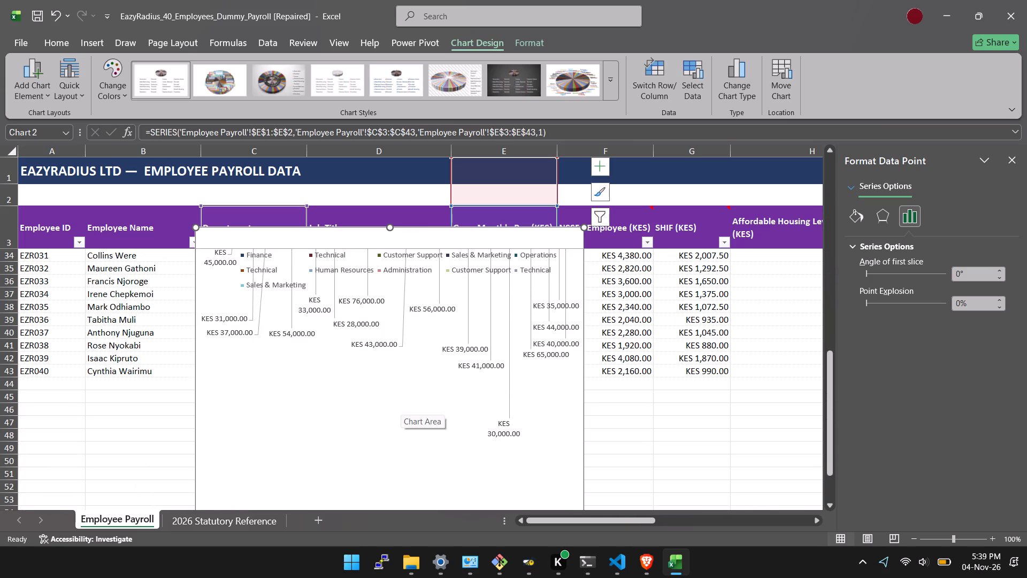
scroll(354, 303, "up", 6)
left_click(298, 407)
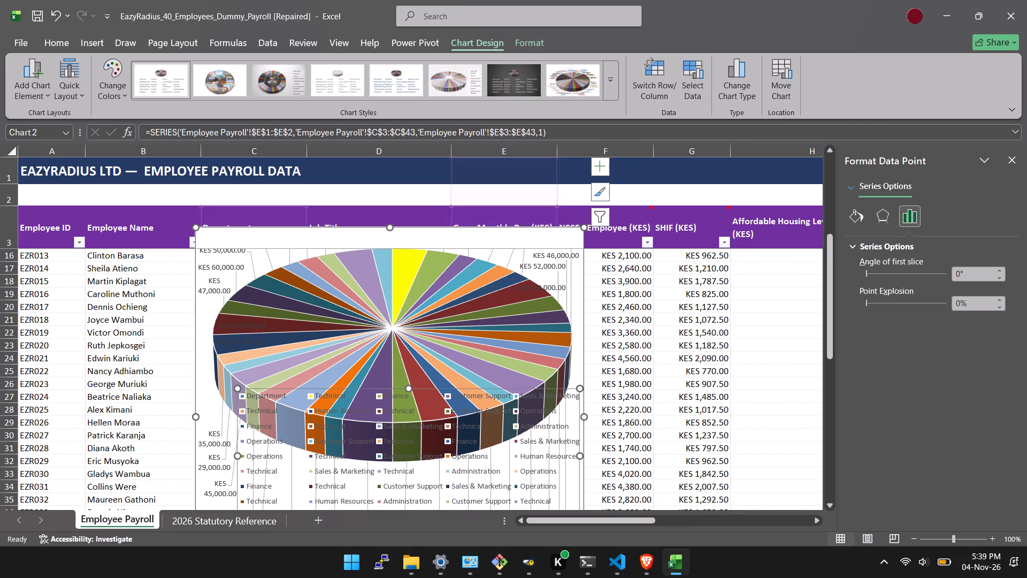
scroll(495, 434, "down", 3)
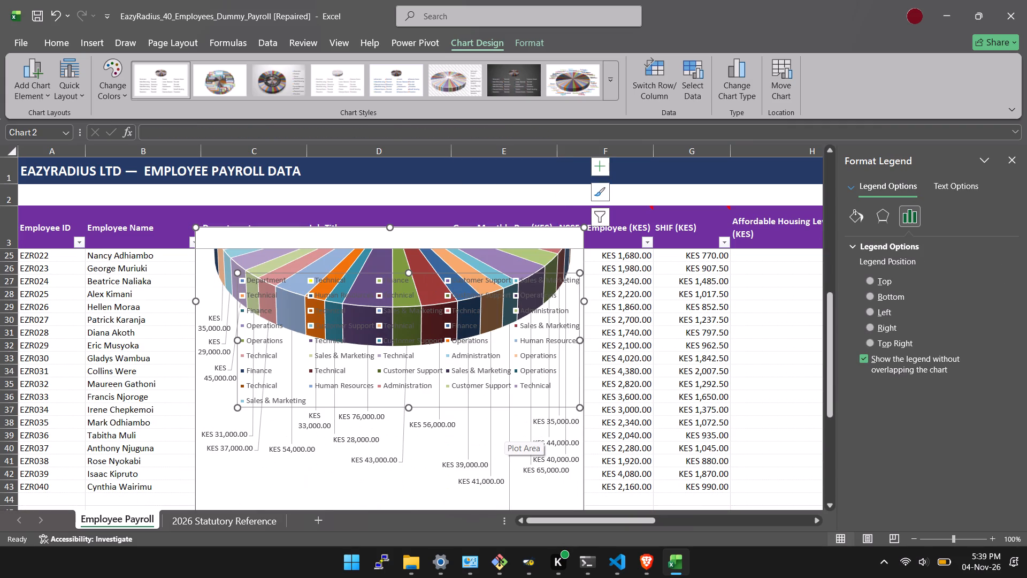
scroll(535, 316, "up", 4)
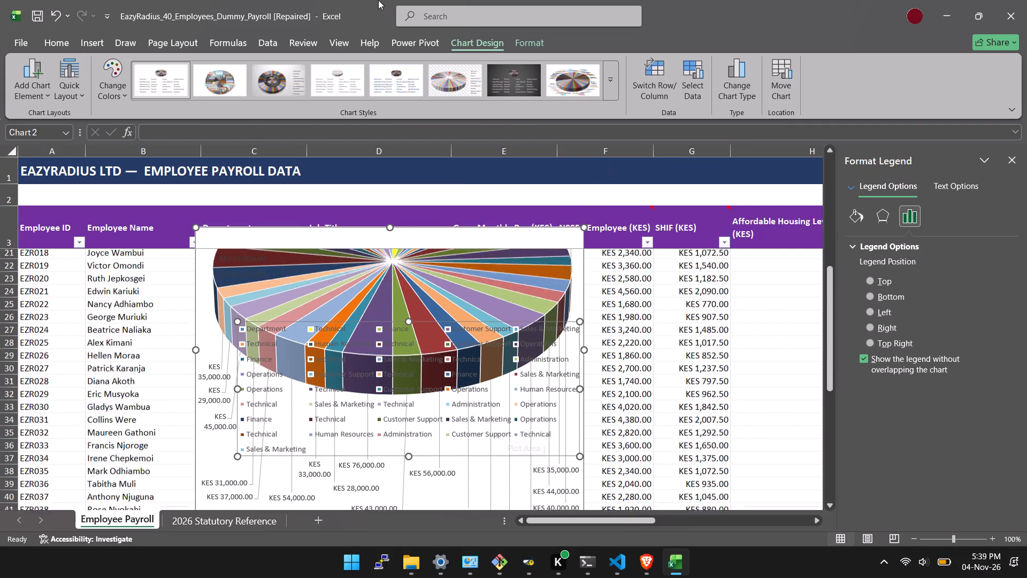
Try several chart styles on the pie, ending on the eighth one, with coloured department, pay and percentage labels around the slices.
left_click(270, 82)
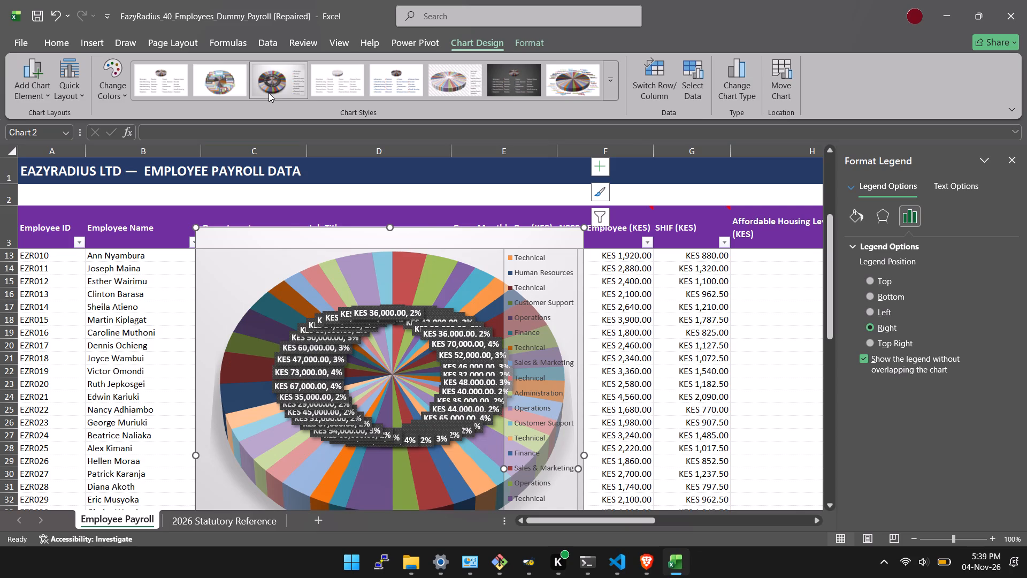
left_click(162, 82)
left_click(448, 86)
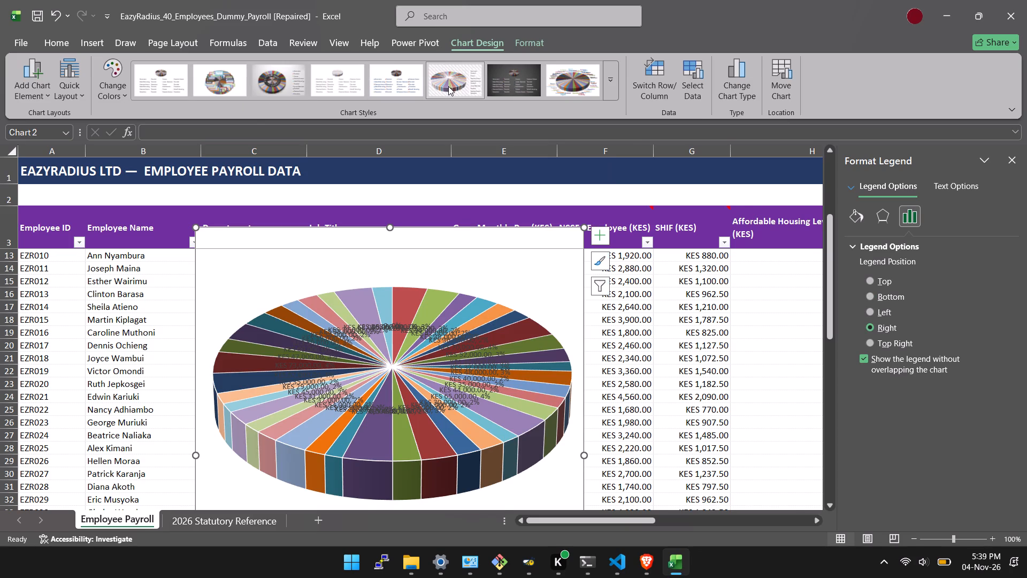
left_click(523, 76)
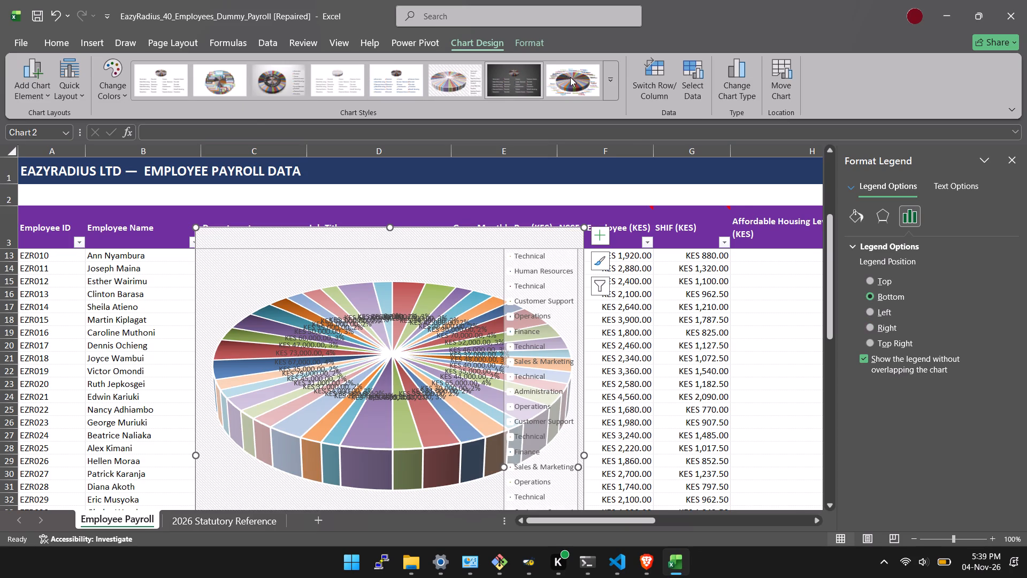
left_click(570, 78)
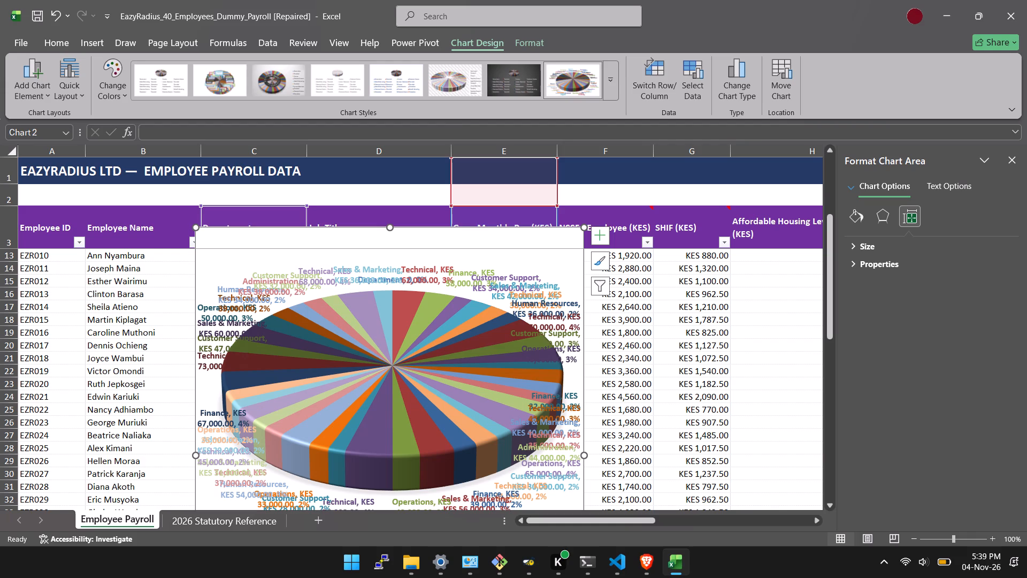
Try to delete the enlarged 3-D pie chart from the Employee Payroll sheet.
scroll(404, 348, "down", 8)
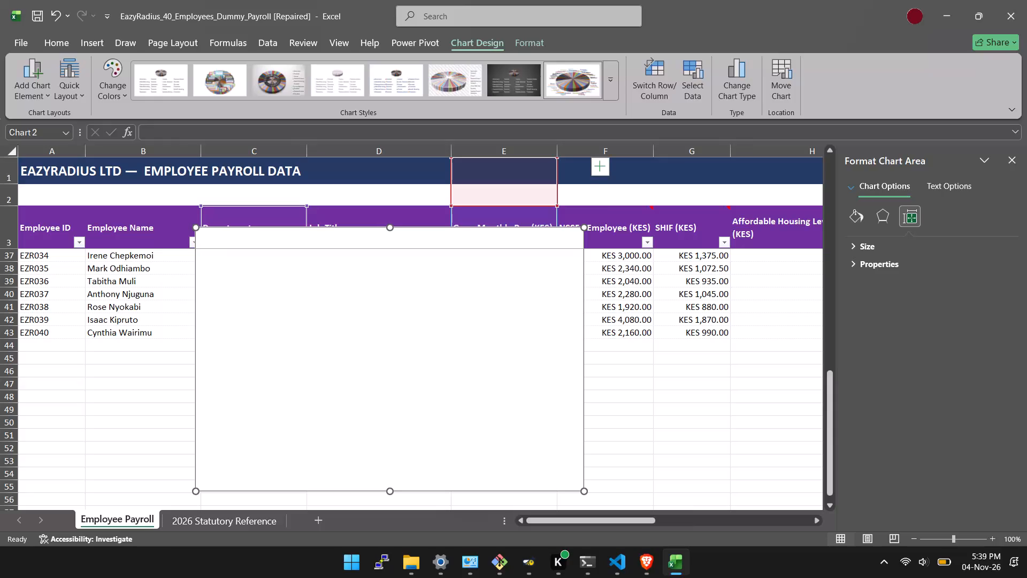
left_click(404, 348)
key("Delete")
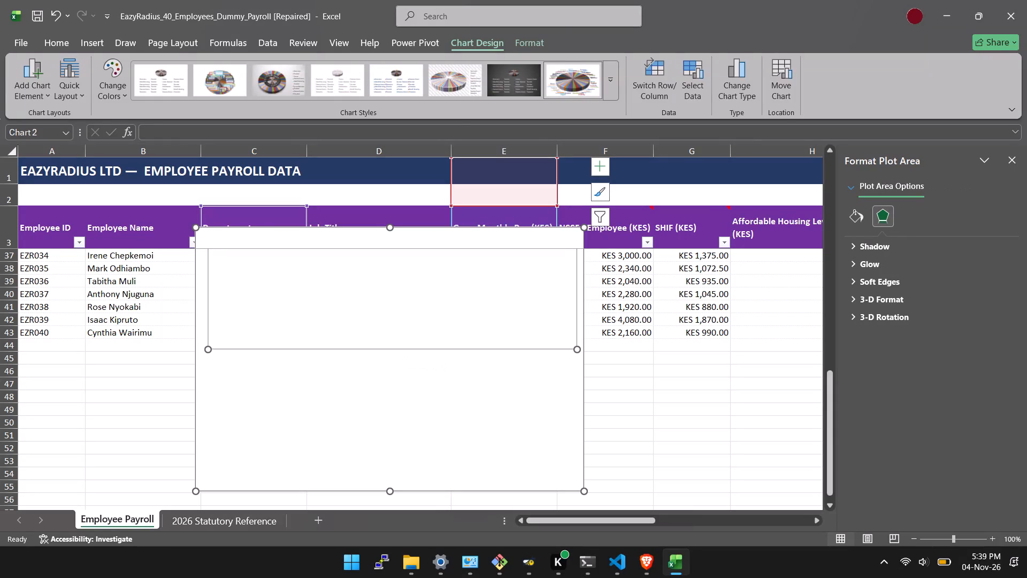
Review the rates, PAYE bands and note on the 2026 Statutory Reference sheet and return to Employee Payroll.
left_click(247, 520)
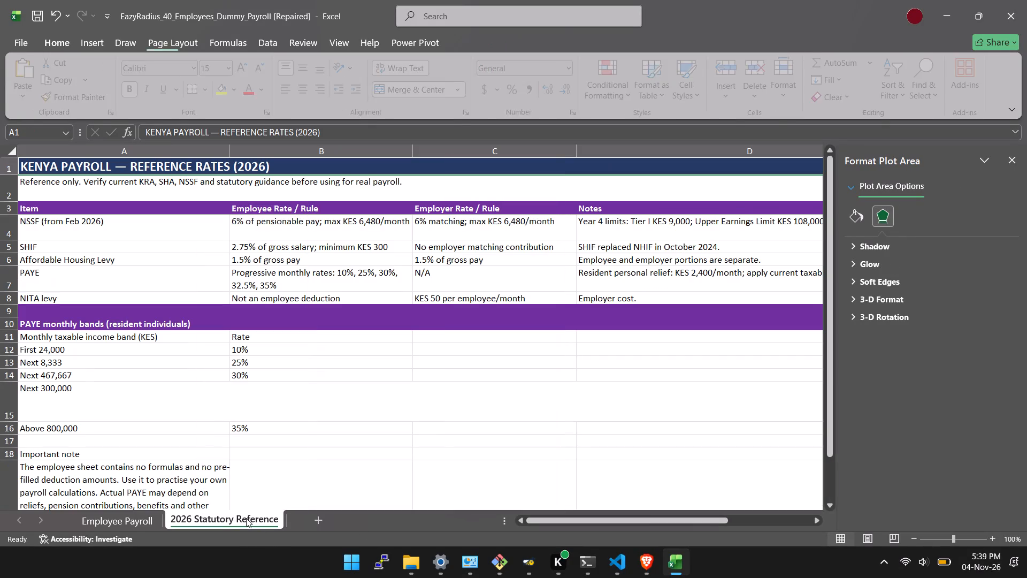
scroll(118, 386, "down", 4)
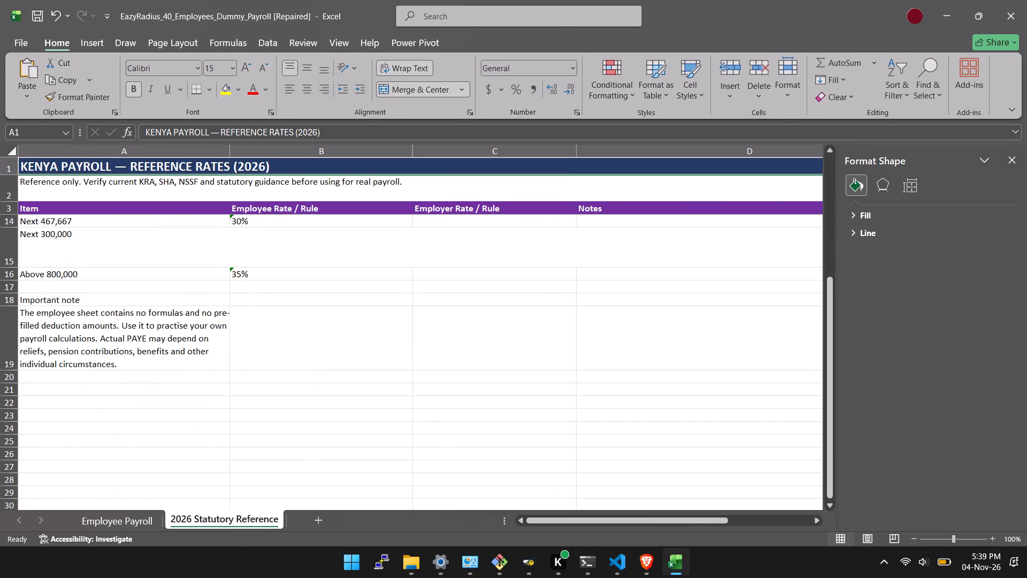
scroll(119, 392, "up", 9)
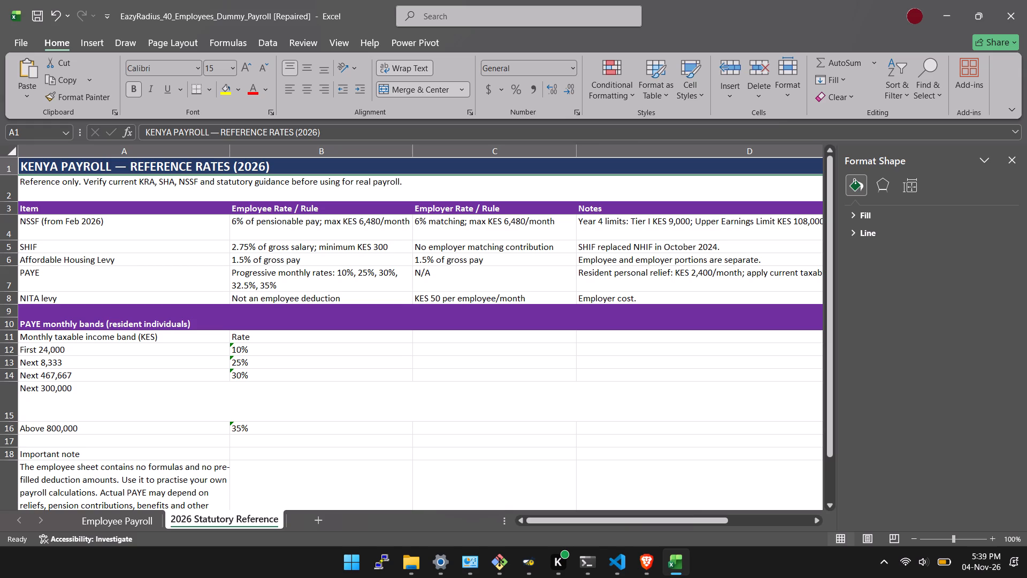
left_click(110, 526)
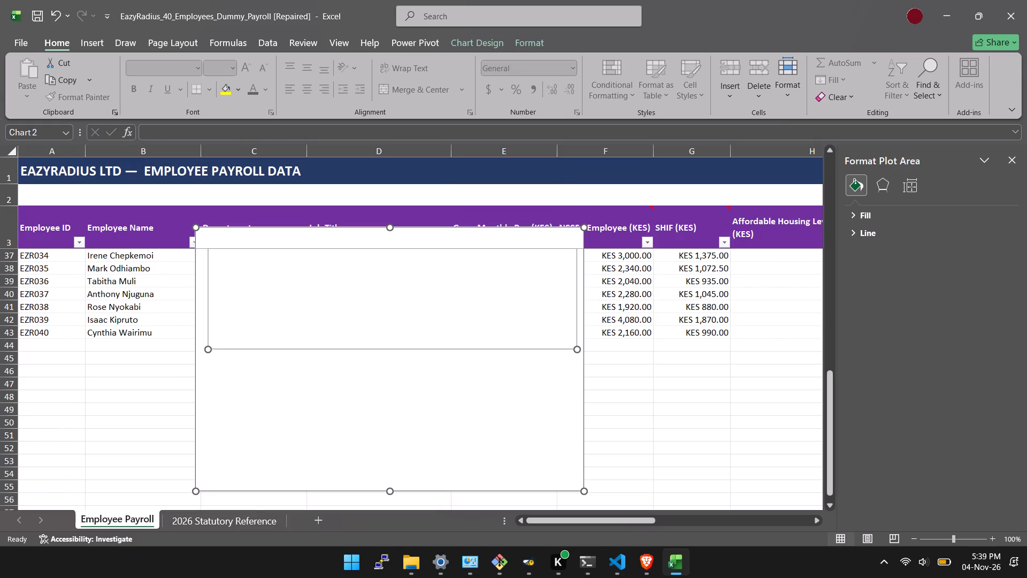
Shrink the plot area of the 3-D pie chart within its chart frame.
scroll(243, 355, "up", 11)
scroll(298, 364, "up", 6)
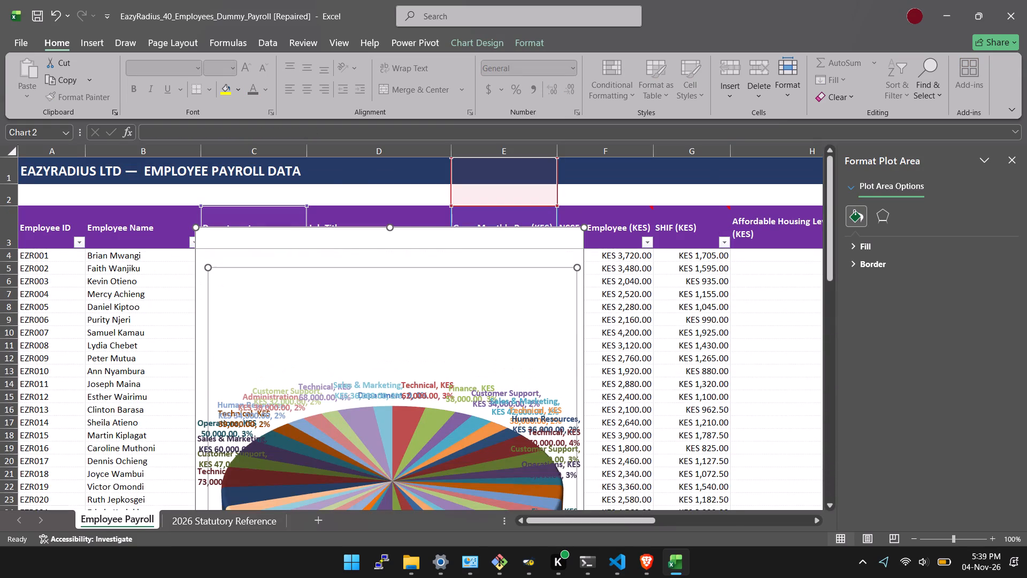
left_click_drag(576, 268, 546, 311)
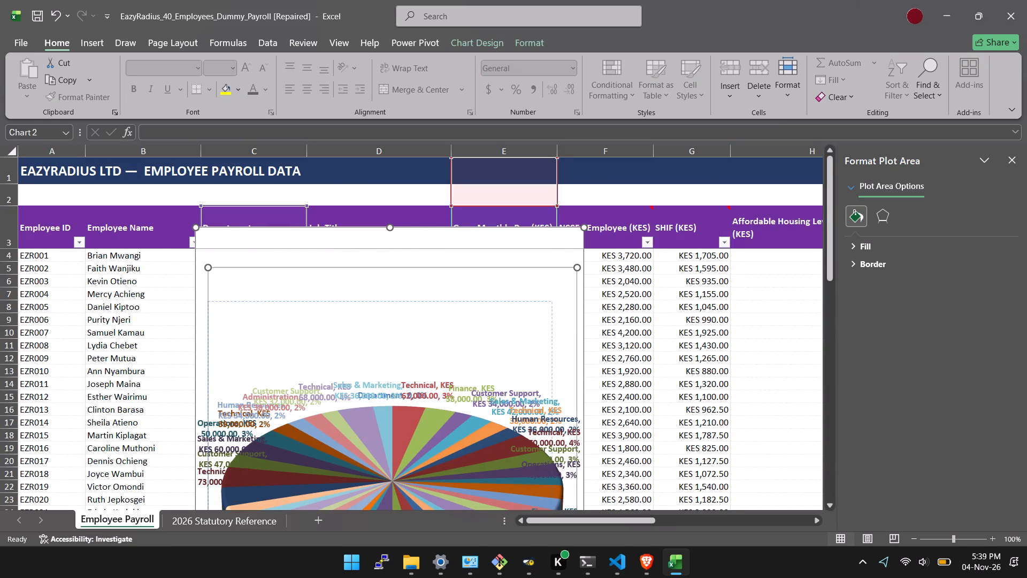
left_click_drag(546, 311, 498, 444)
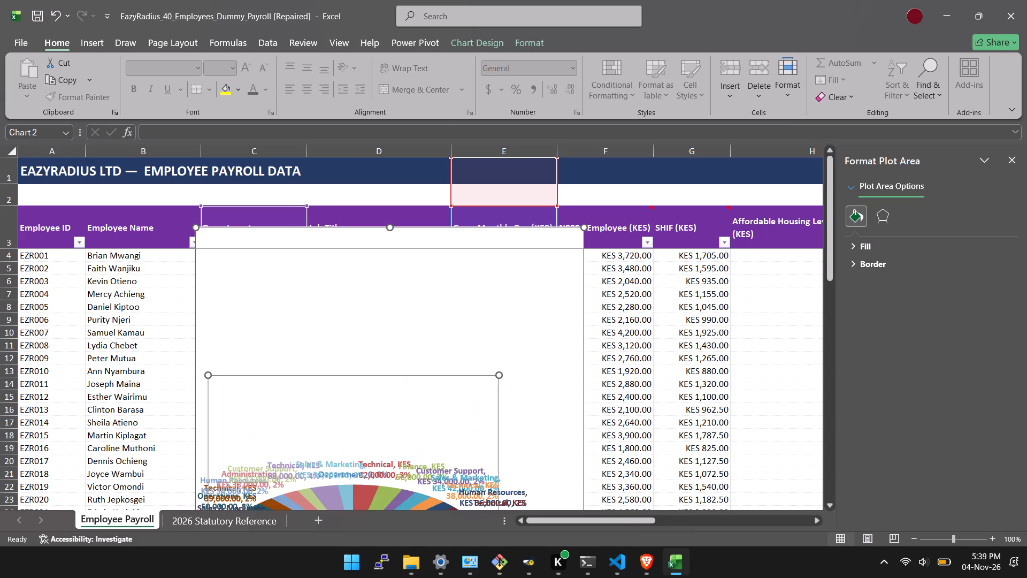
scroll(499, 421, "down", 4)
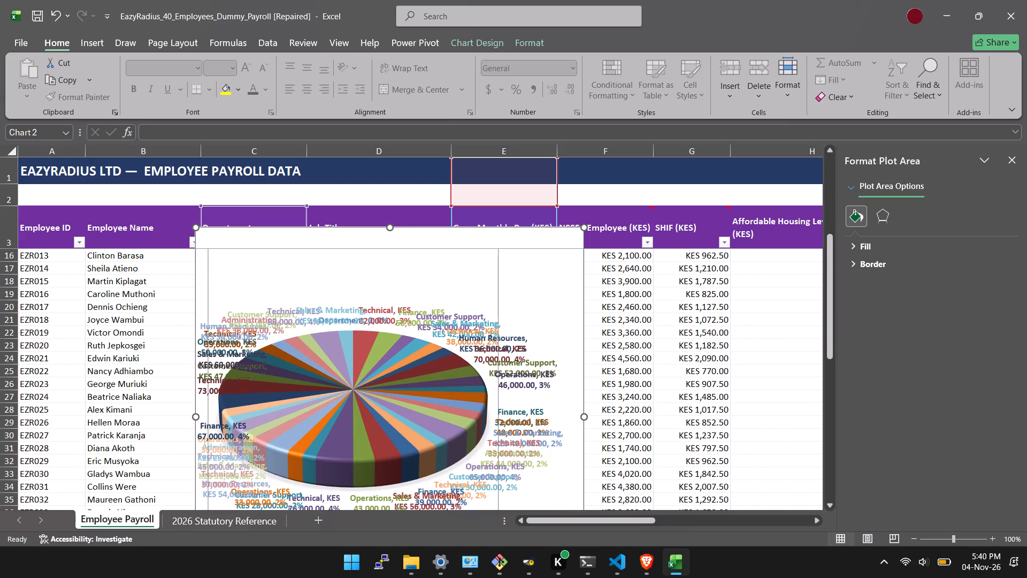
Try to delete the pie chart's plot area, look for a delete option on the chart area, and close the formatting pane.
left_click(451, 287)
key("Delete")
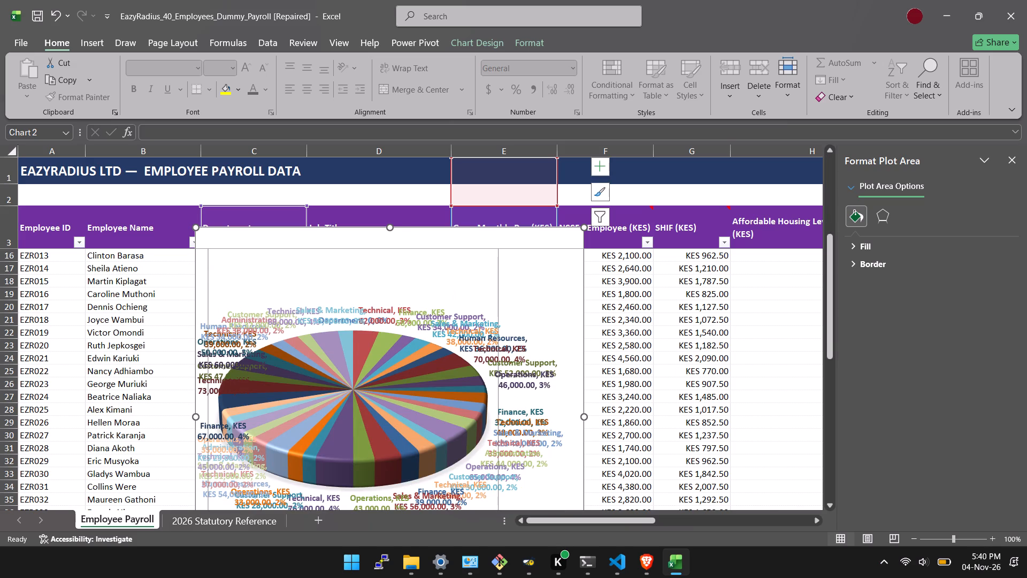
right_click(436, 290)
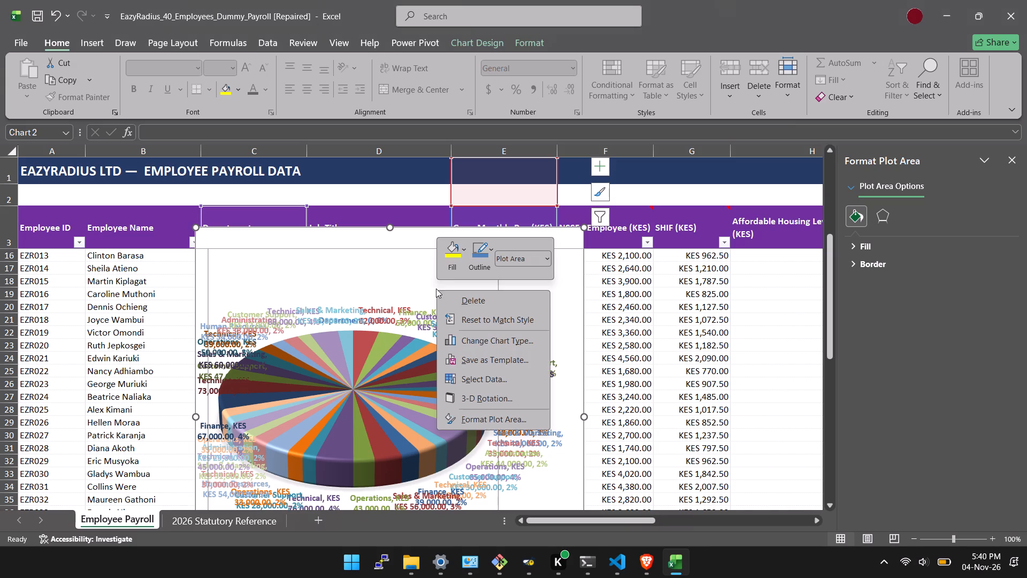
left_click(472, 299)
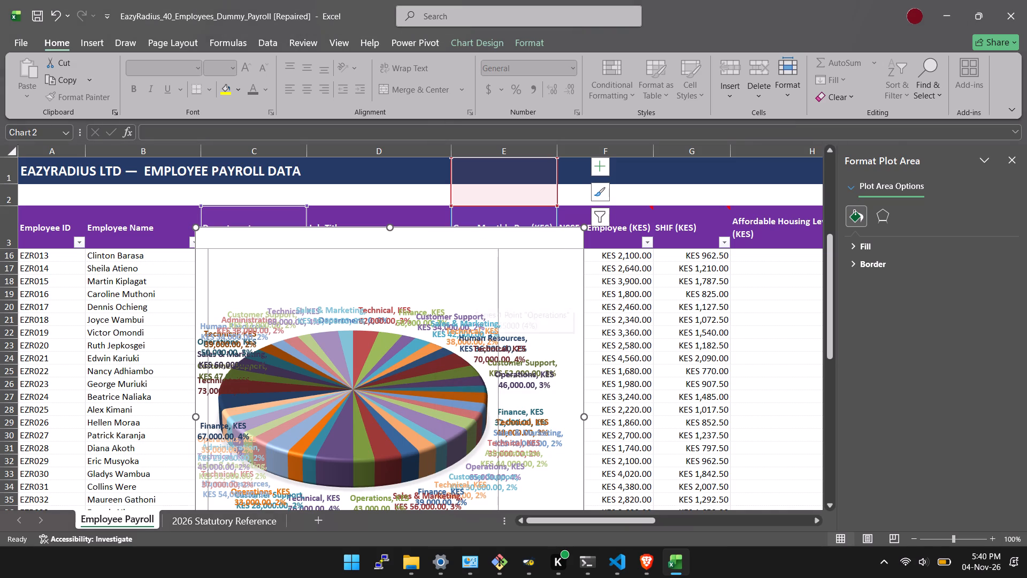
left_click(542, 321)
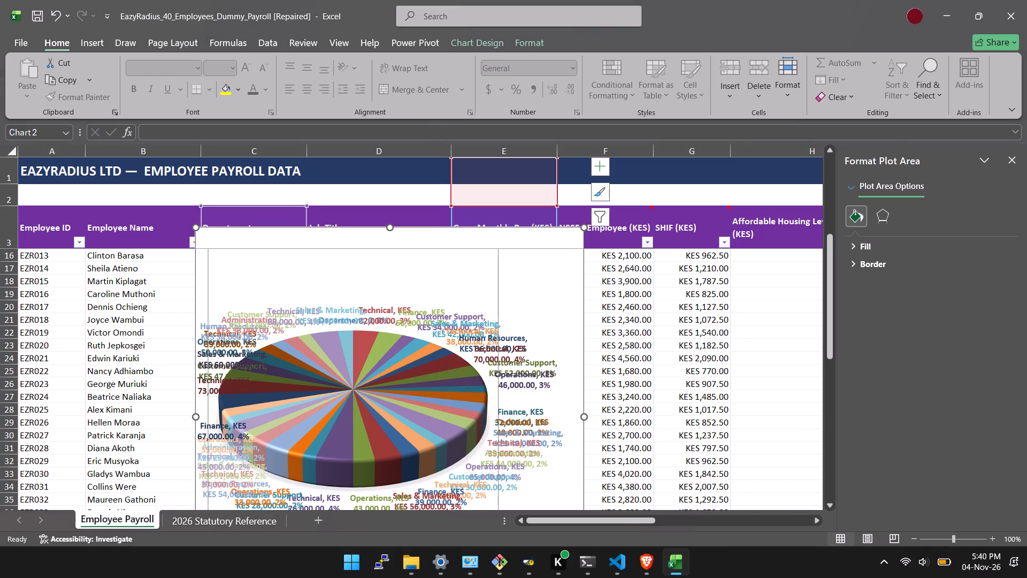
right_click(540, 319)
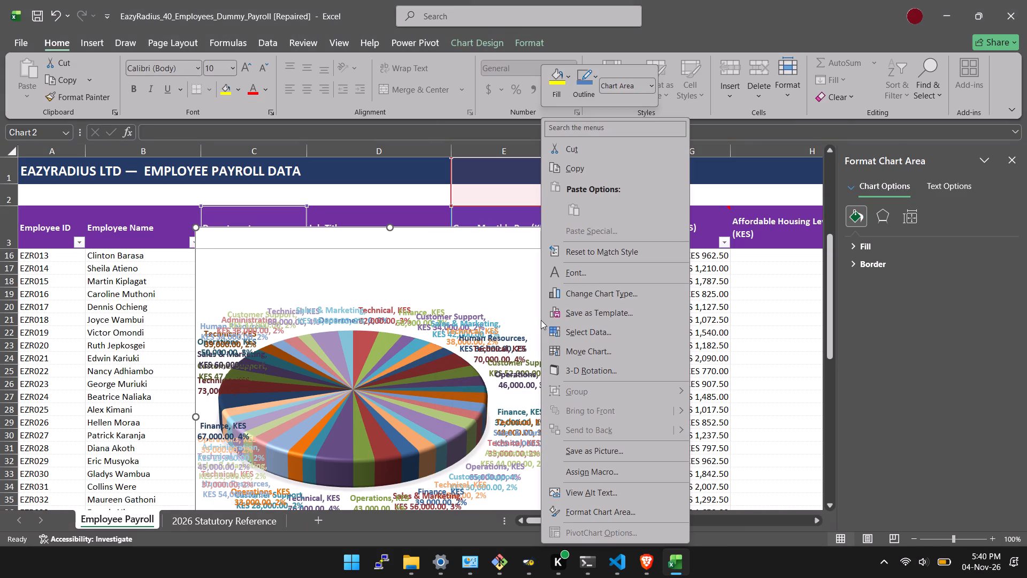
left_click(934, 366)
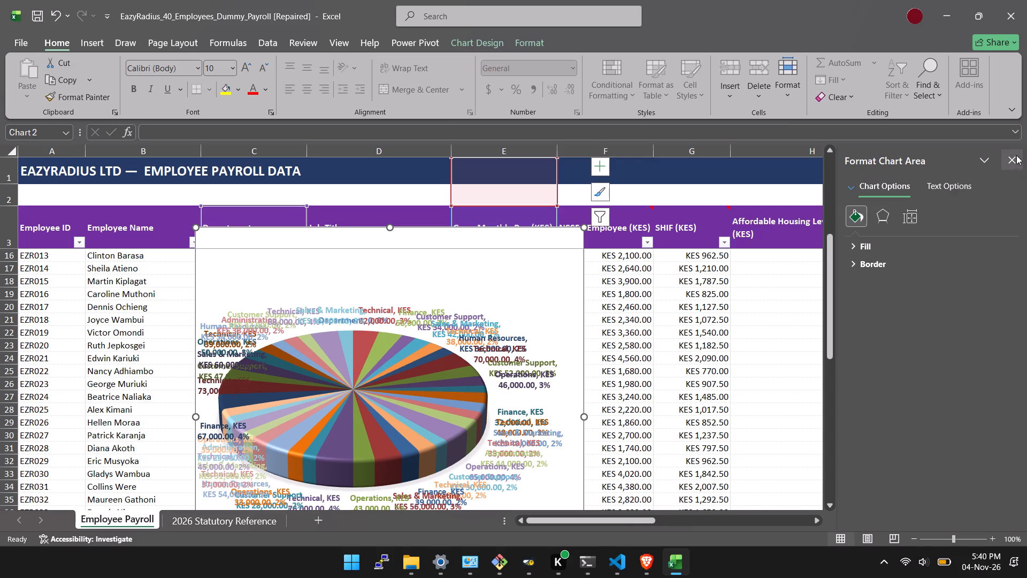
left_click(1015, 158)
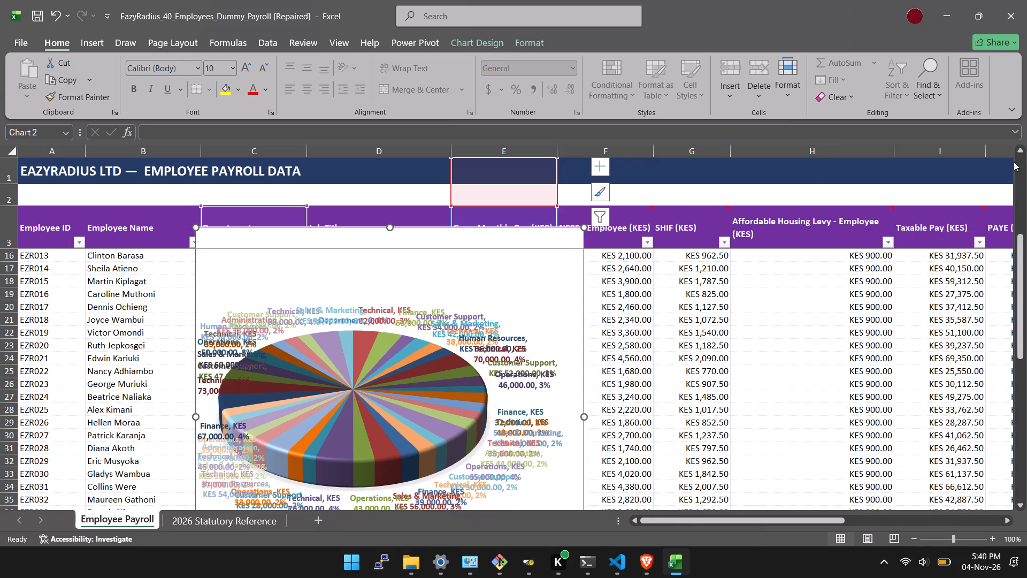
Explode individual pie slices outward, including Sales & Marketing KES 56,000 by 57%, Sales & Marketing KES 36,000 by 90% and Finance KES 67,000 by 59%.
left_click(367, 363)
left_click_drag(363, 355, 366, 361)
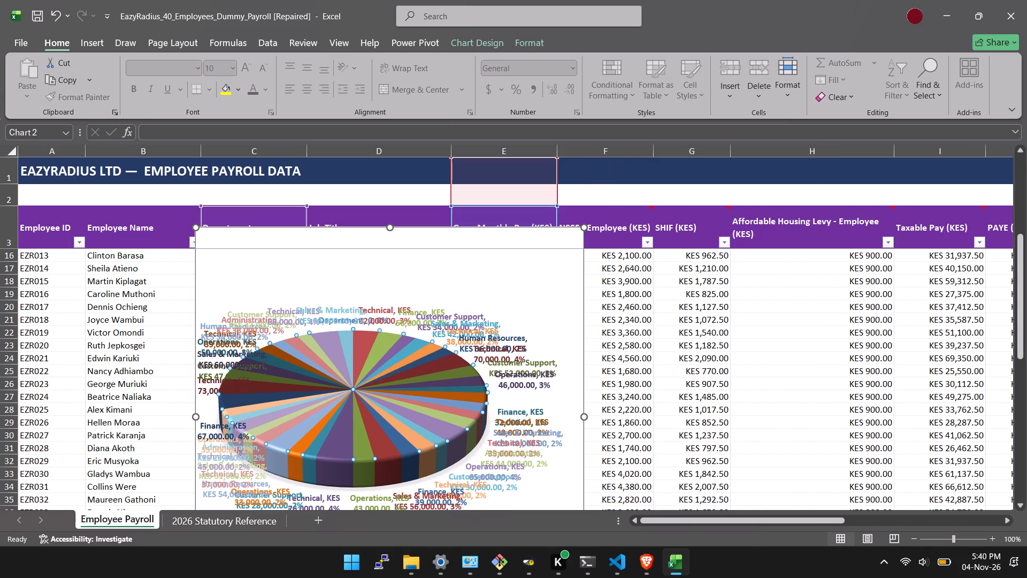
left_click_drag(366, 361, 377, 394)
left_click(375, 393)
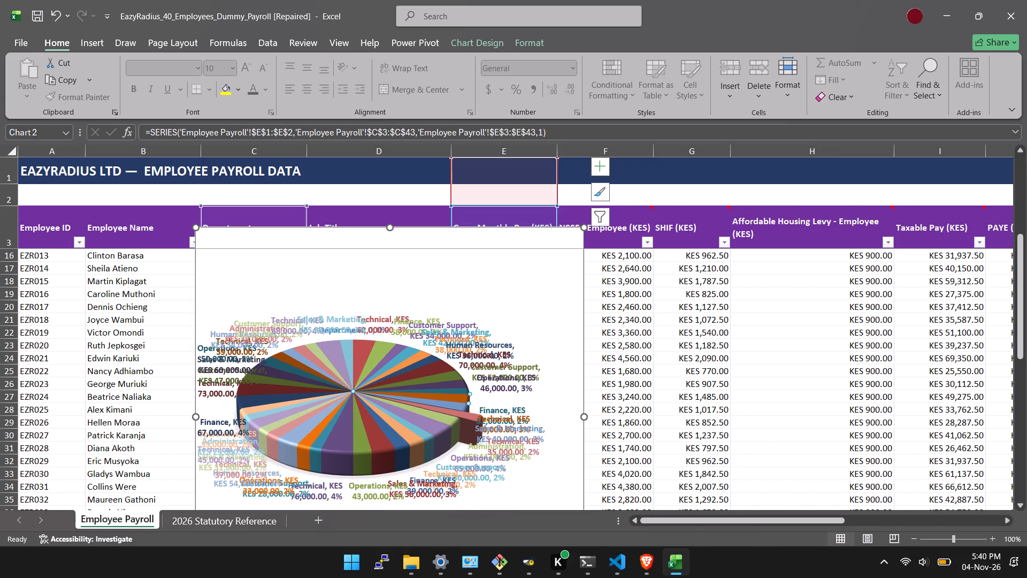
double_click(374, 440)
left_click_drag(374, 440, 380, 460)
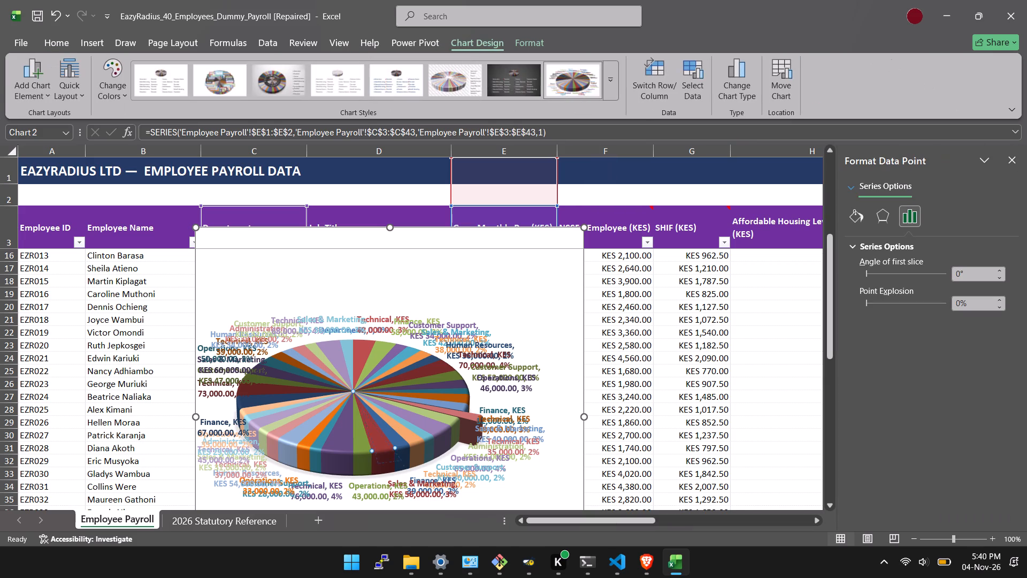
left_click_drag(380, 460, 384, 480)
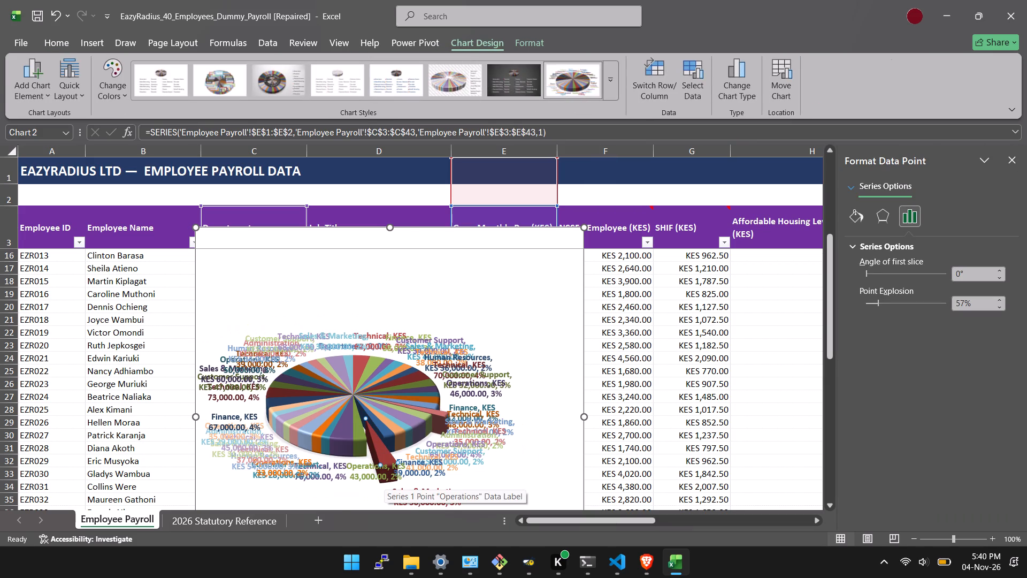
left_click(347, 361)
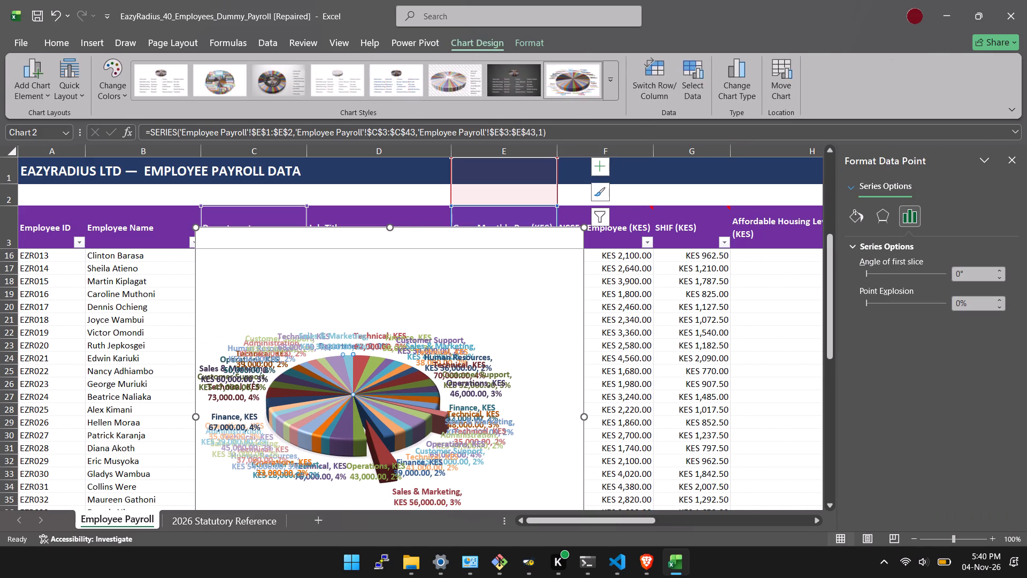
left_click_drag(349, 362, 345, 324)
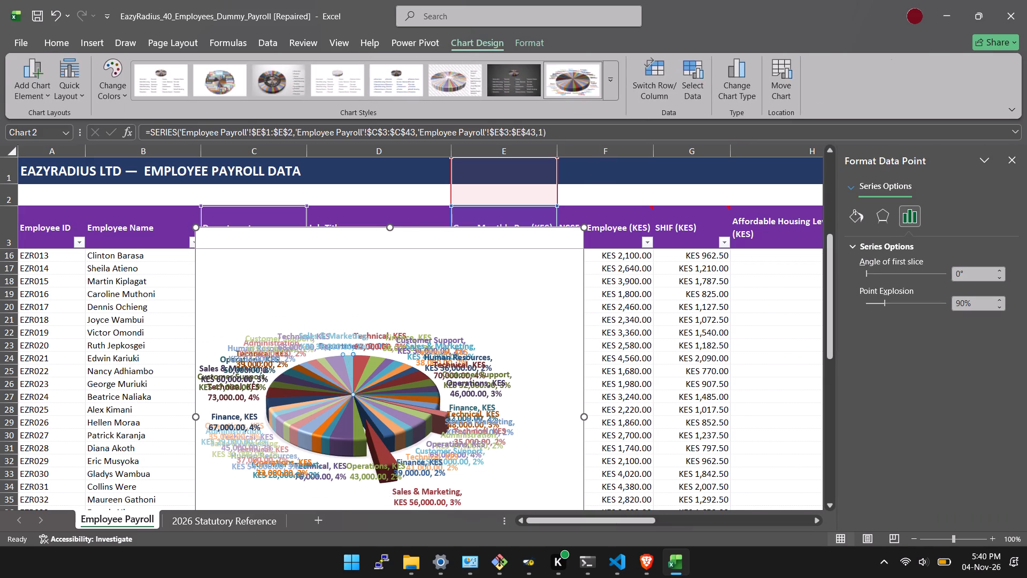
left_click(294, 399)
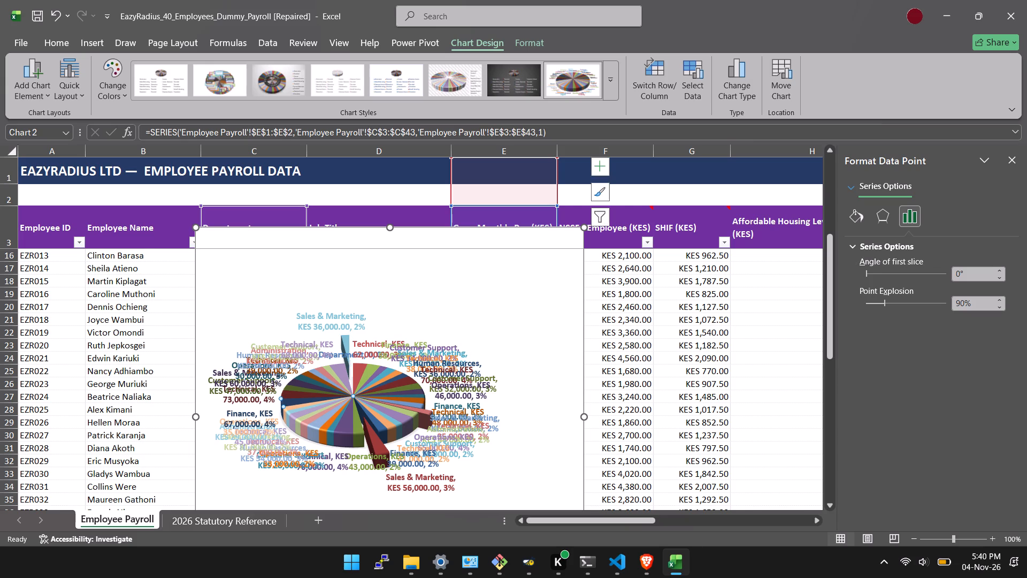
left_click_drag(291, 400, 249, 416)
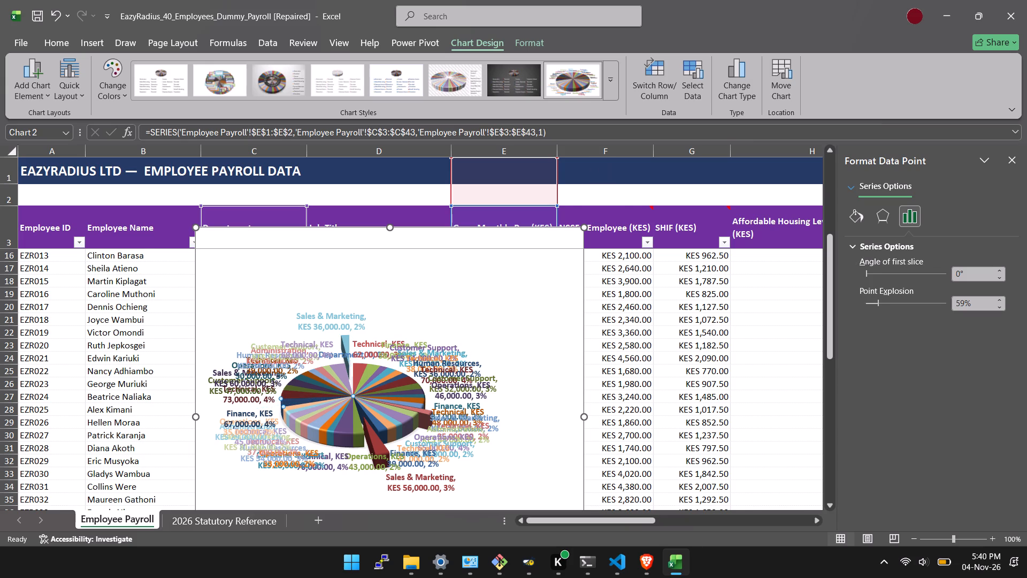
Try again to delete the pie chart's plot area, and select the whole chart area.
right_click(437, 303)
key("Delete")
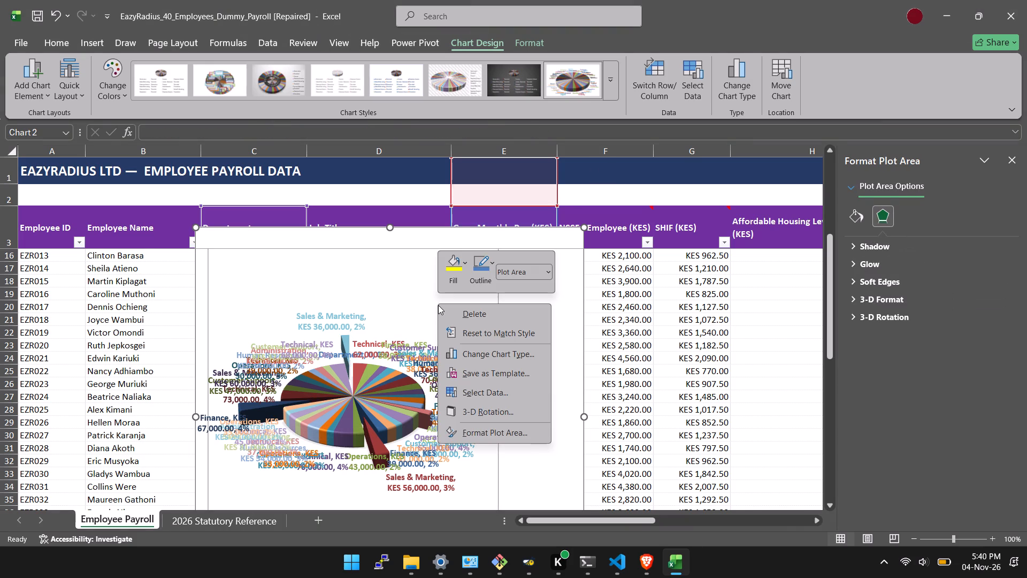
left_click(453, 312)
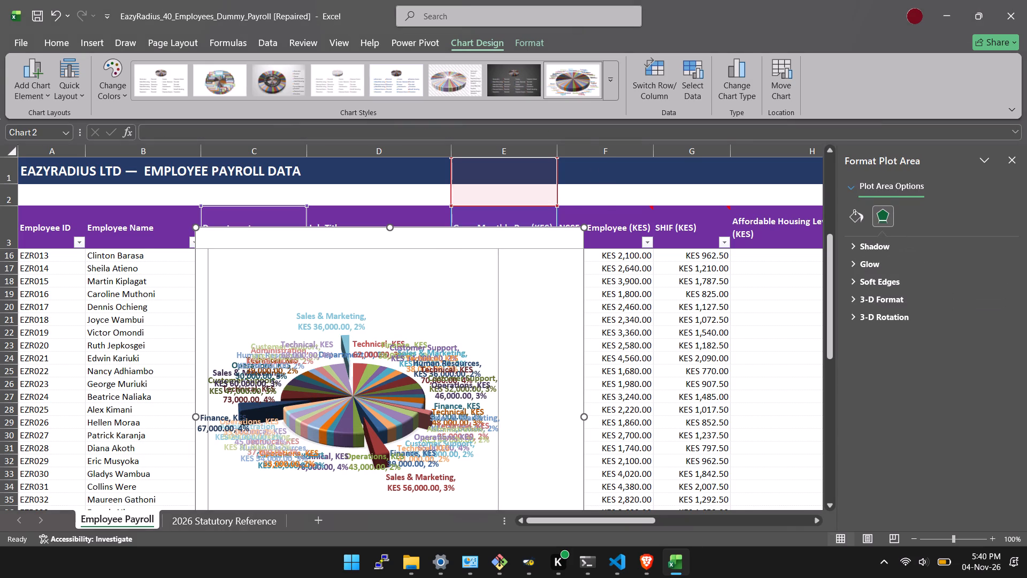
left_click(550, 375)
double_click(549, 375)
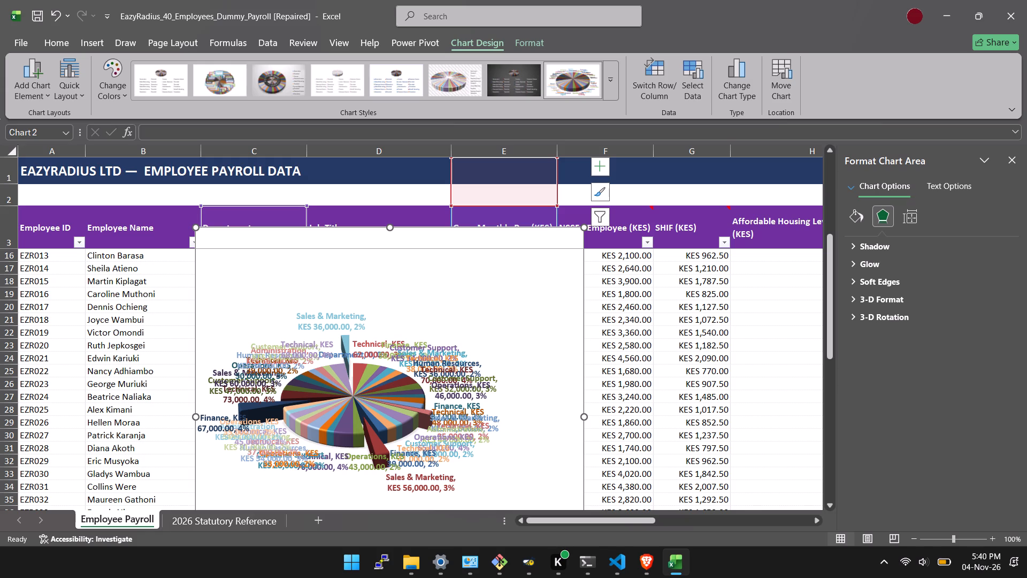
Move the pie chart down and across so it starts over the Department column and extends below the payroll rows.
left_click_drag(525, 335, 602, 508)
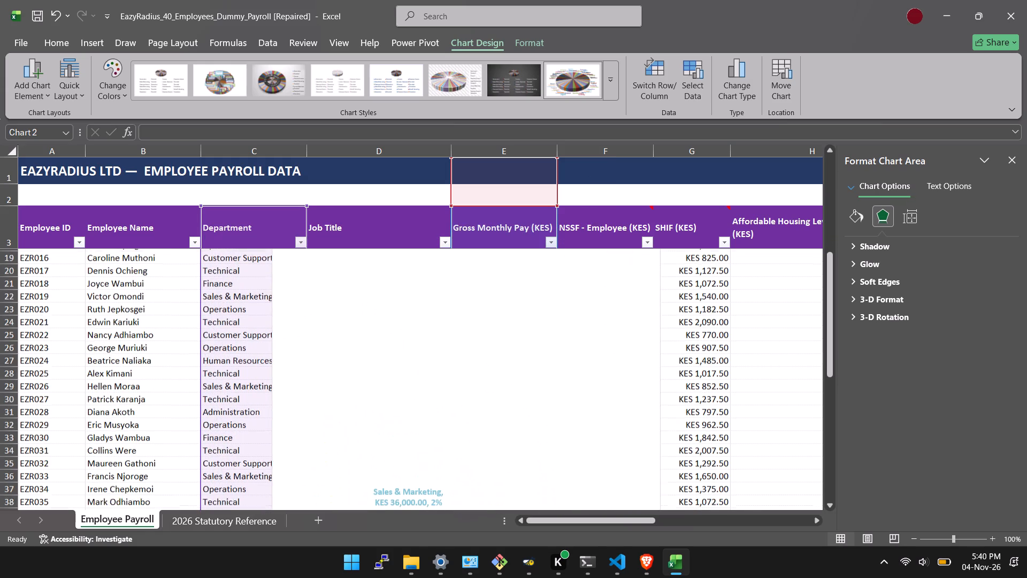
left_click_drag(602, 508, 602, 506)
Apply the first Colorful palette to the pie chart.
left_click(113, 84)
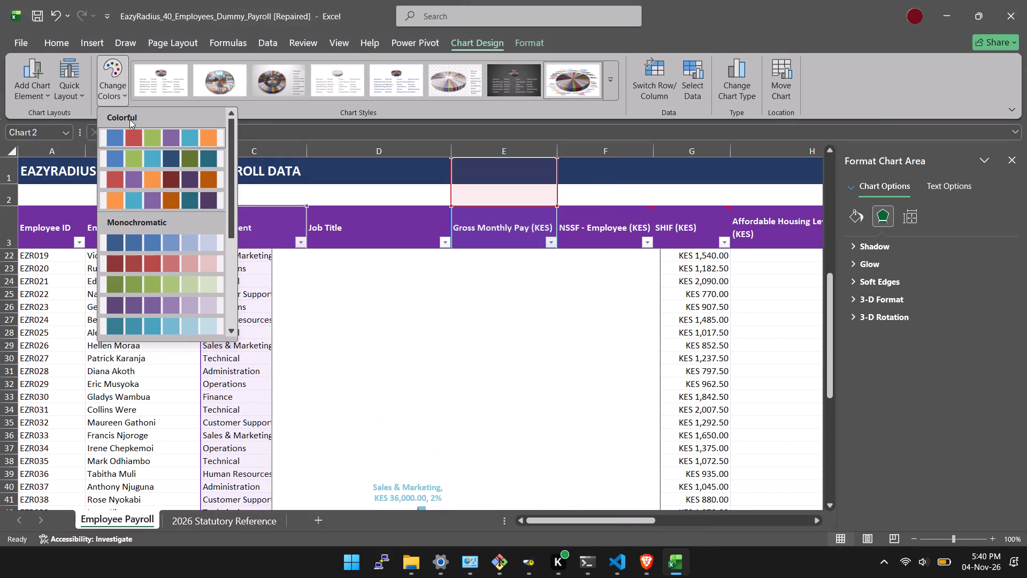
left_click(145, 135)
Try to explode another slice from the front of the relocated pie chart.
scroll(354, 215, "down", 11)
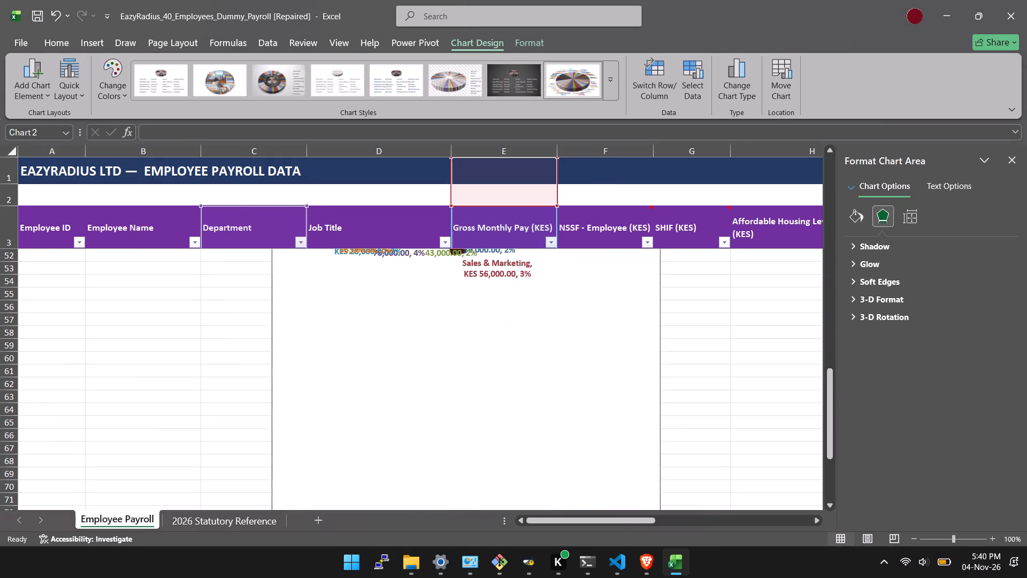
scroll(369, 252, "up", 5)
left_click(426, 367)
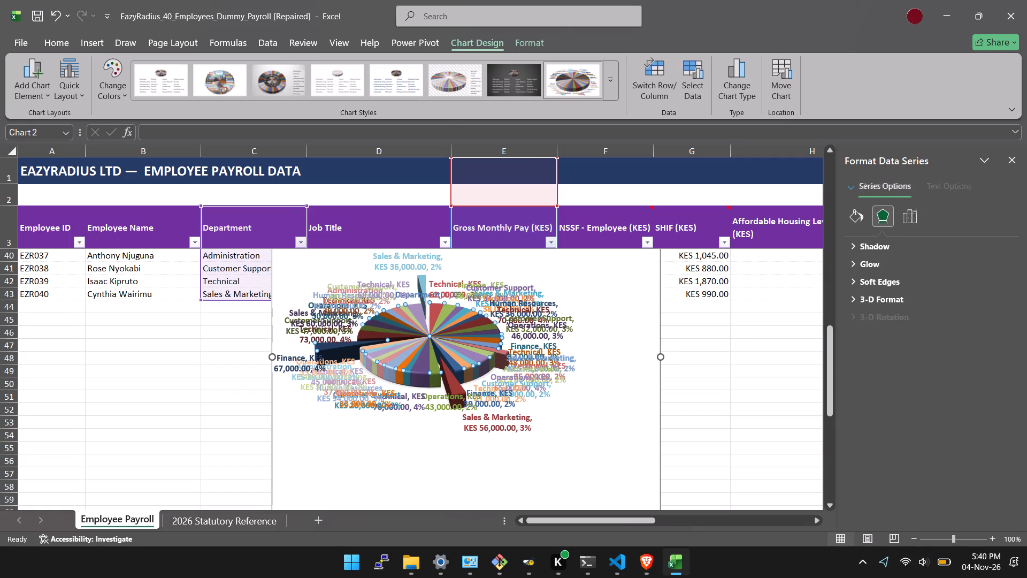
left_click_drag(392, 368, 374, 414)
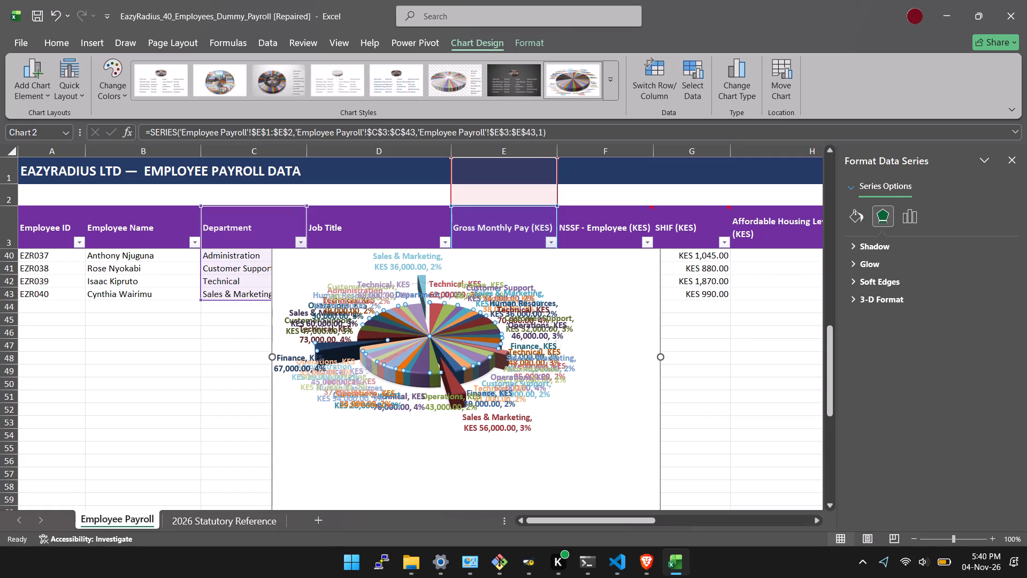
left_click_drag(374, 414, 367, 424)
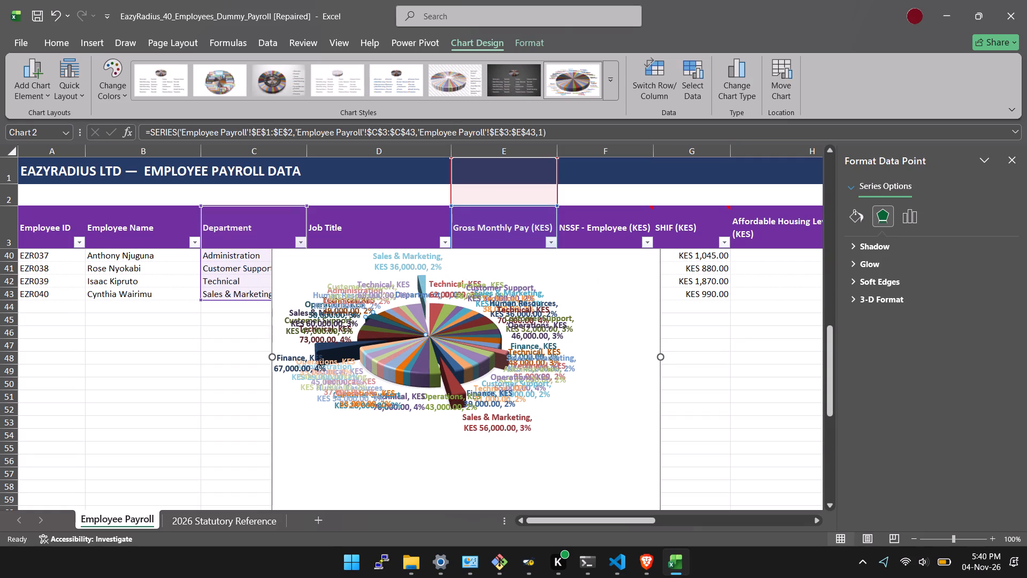
Delete the whole 3-D pie chart from the Employee Payroll sheet.
left_click(618, 333)
key("Delete")
key("Home")
key("Delete")
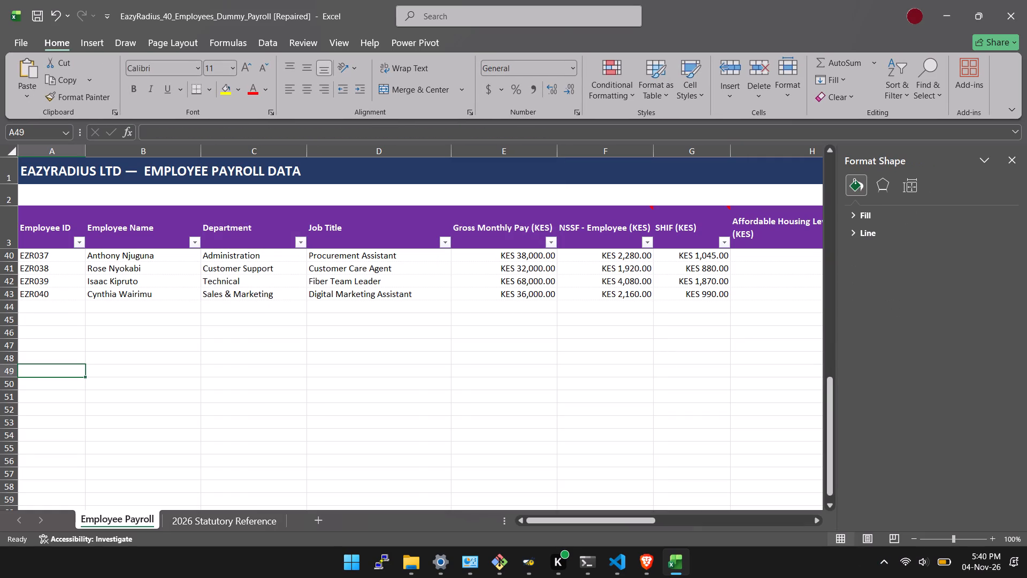
key("Home")
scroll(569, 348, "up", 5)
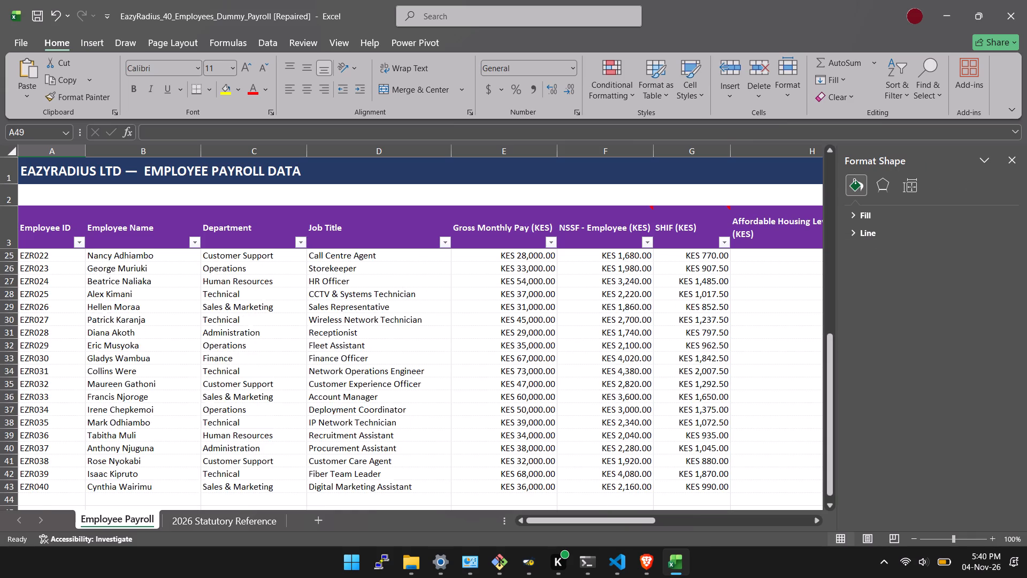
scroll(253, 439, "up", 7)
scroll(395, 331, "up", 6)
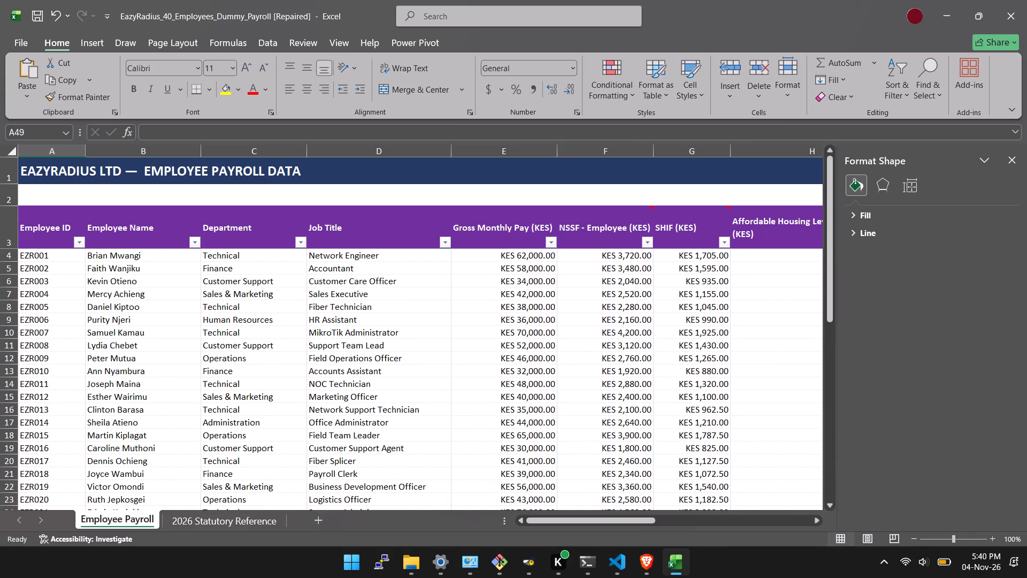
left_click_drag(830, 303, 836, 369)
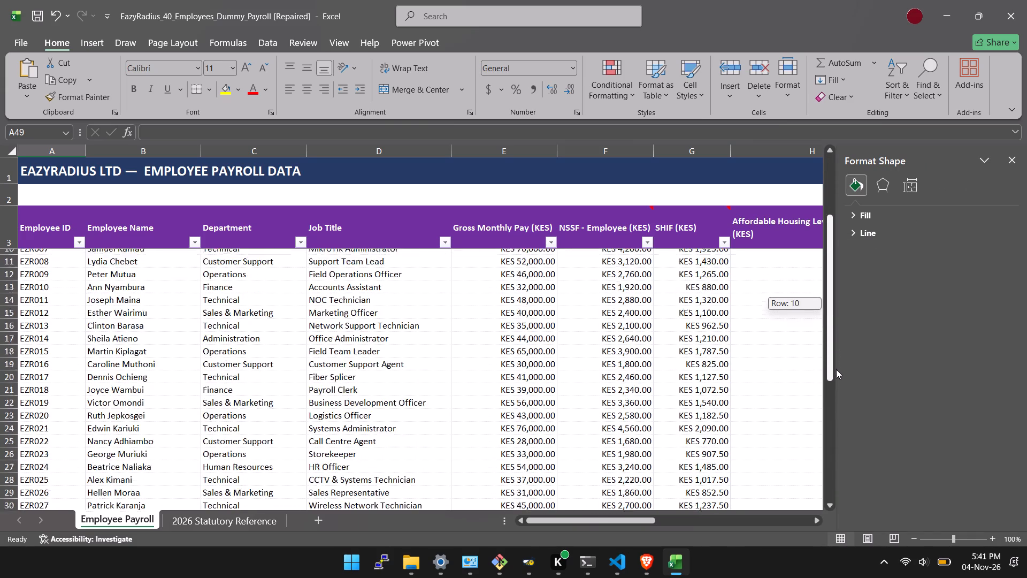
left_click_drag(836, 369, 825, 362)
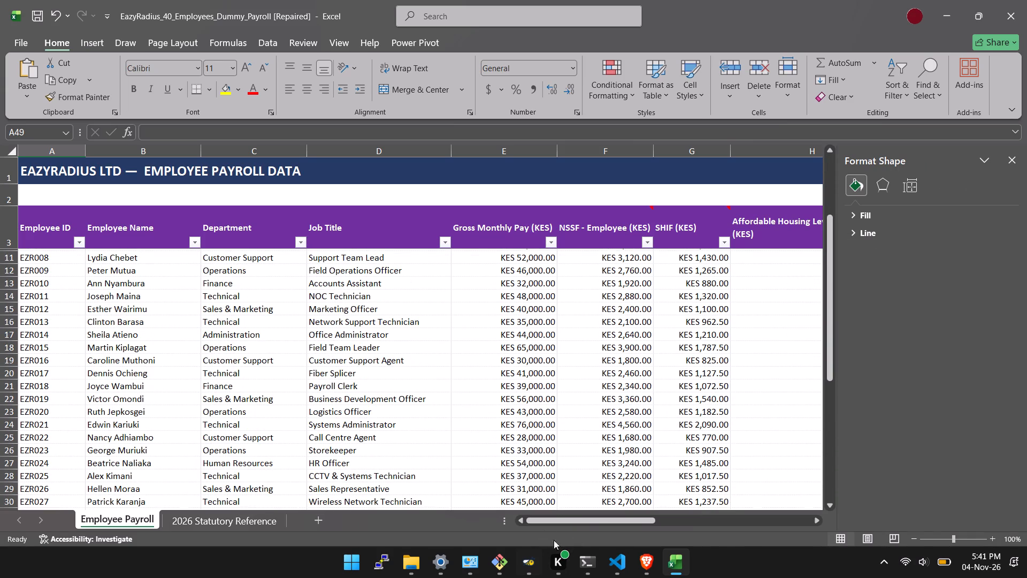